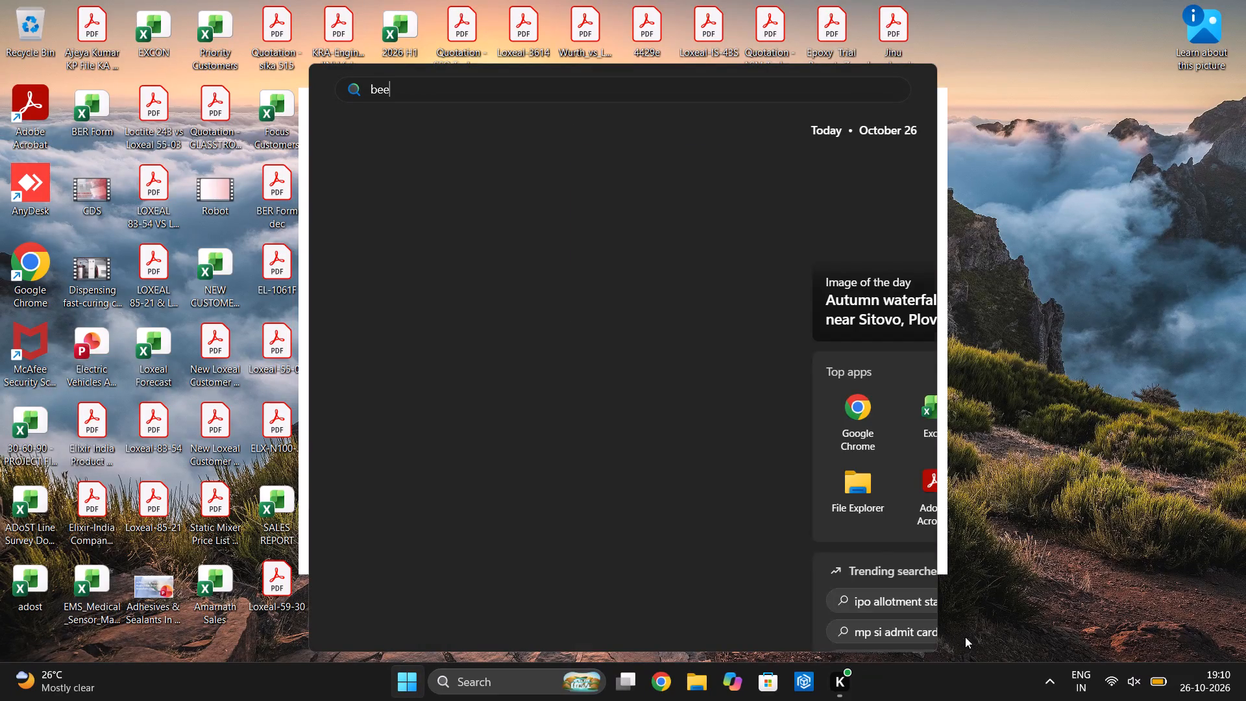
Search the computer for "ber", open the BER Form Excel workbook and maximize its window.
{"action": "key", "text": "BackSpace"}
{"action": "key", "text": "r"}
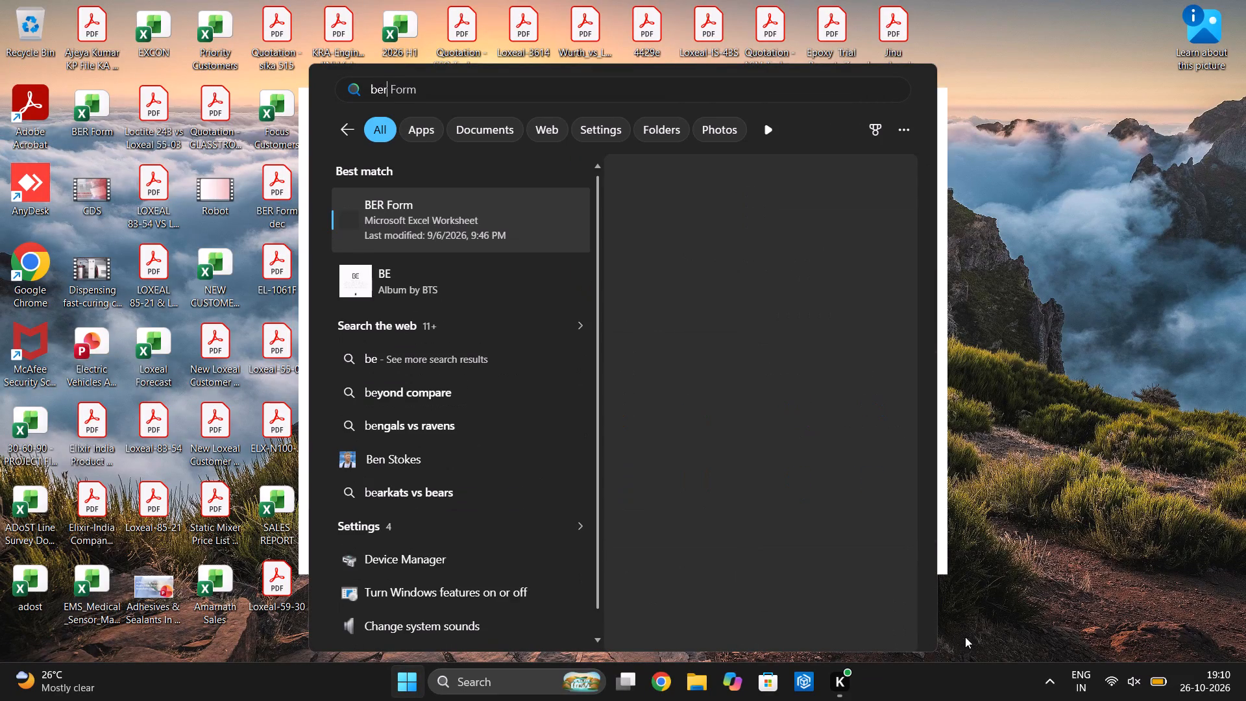
{"action": "key", "text": "Return"}
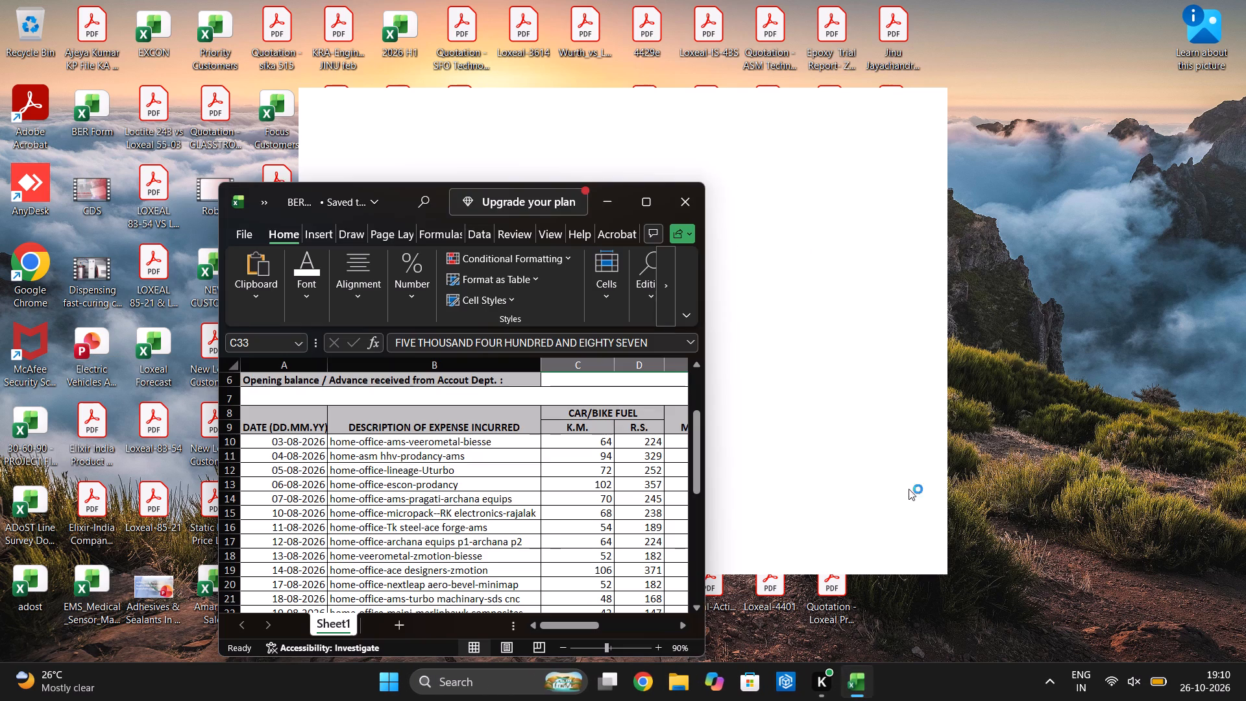
{"action": "left_click", "coordinate": [654, 200]}
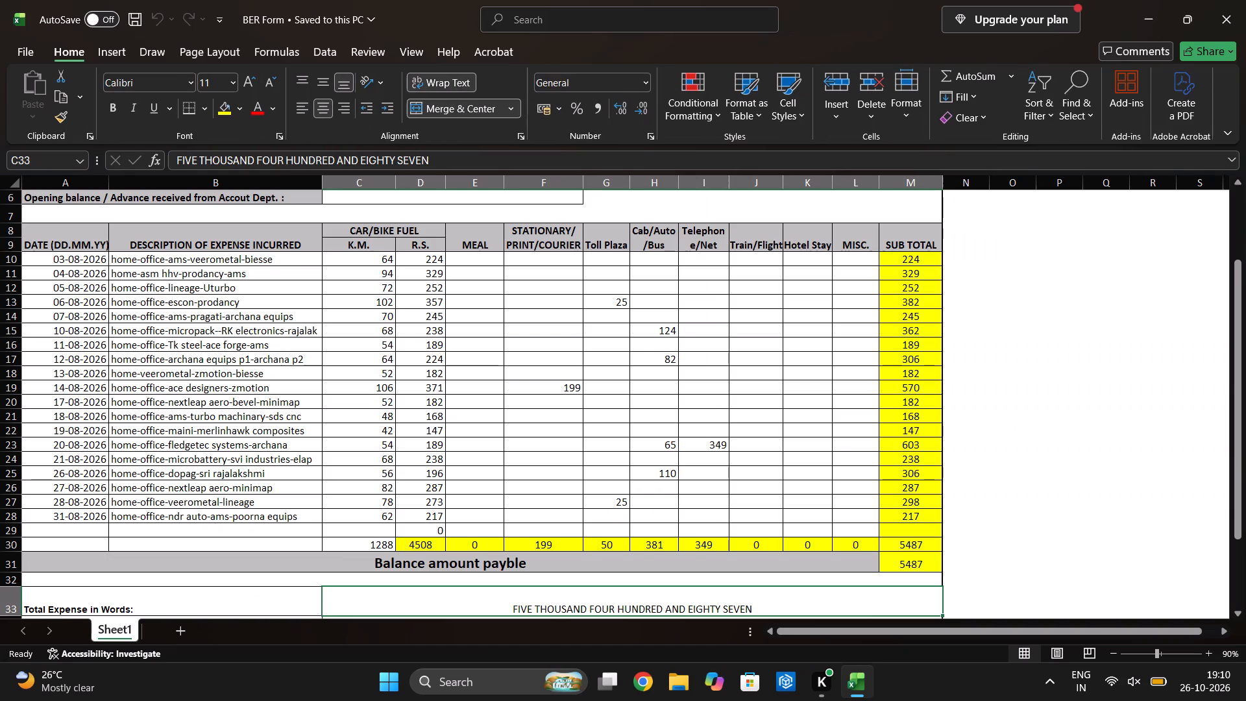
Change the month in the Period From date of the expense report so it reads 01-09-2026.
{"action": "scroll", "coordinate": [753, 312], "scroll_direction": "up", "scroll_amount": 1}
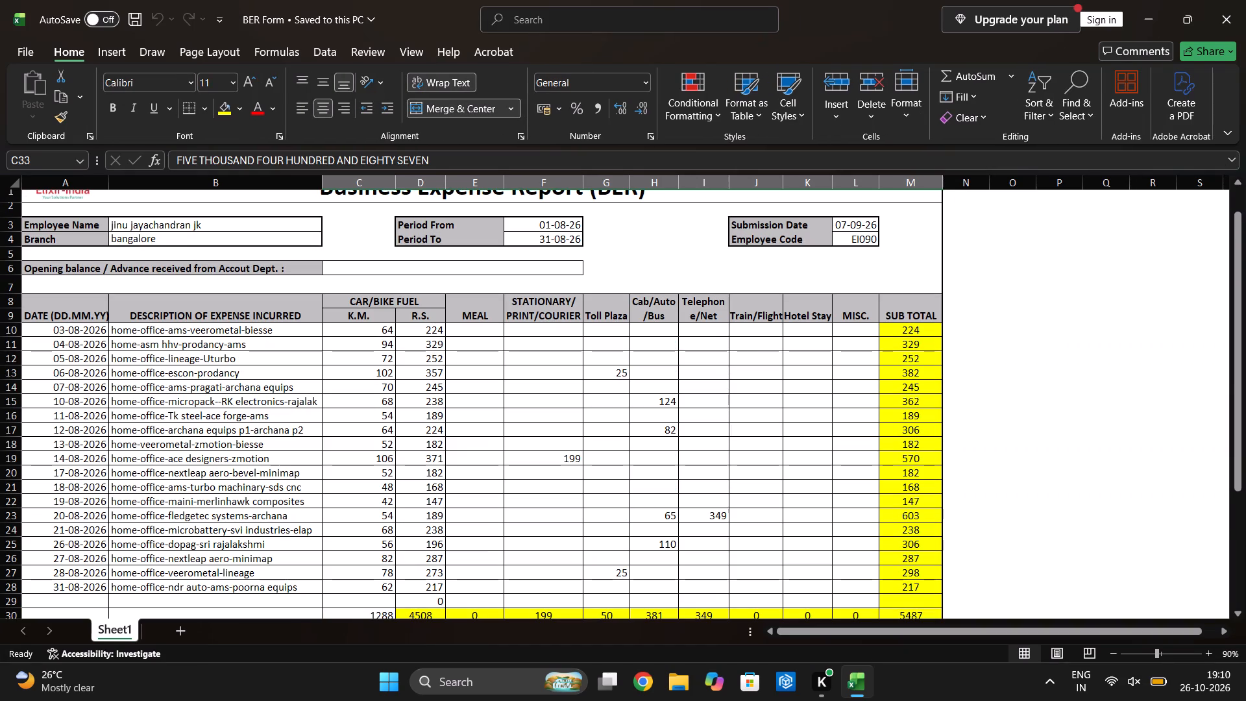
{"action": "double_click", "coordinate": [550, 223]}
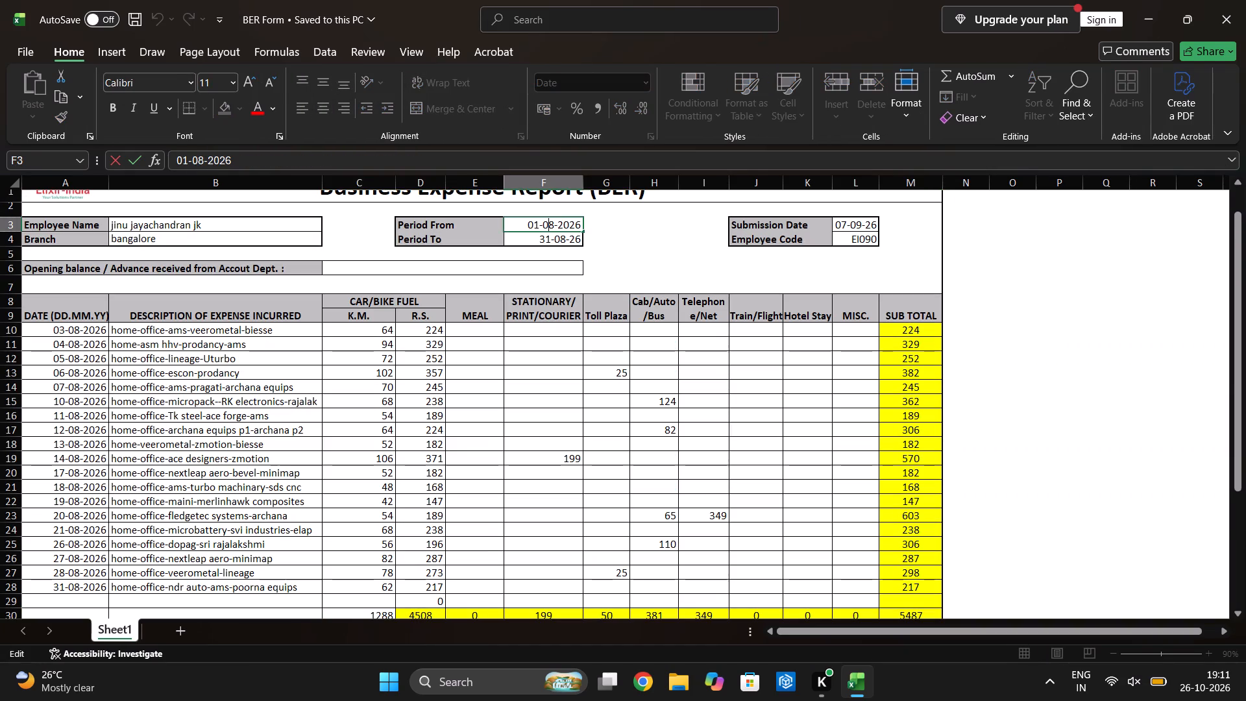
{"action": "key", "text": "Right"}
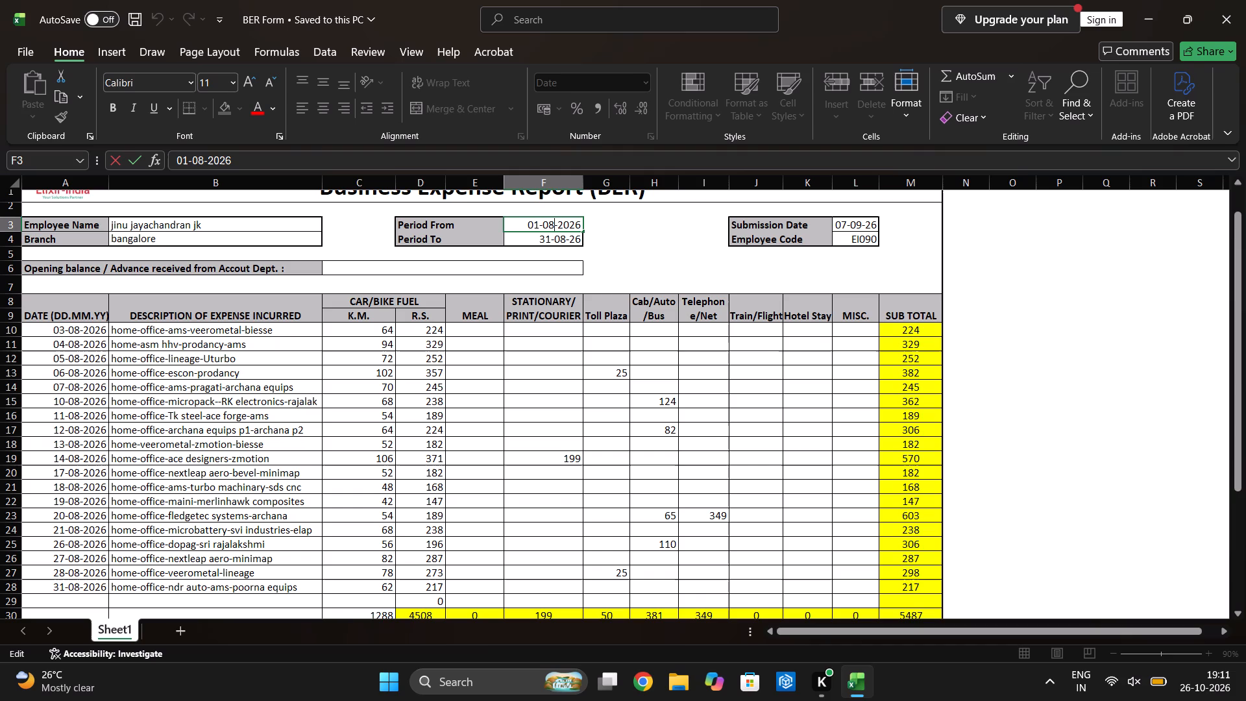
{"action": "key", "text": "BackSpace"}
{"action": "key", "text": "9"}
{"action": "key", "text": "Left"}
{"action": "key", "text": "Left"}
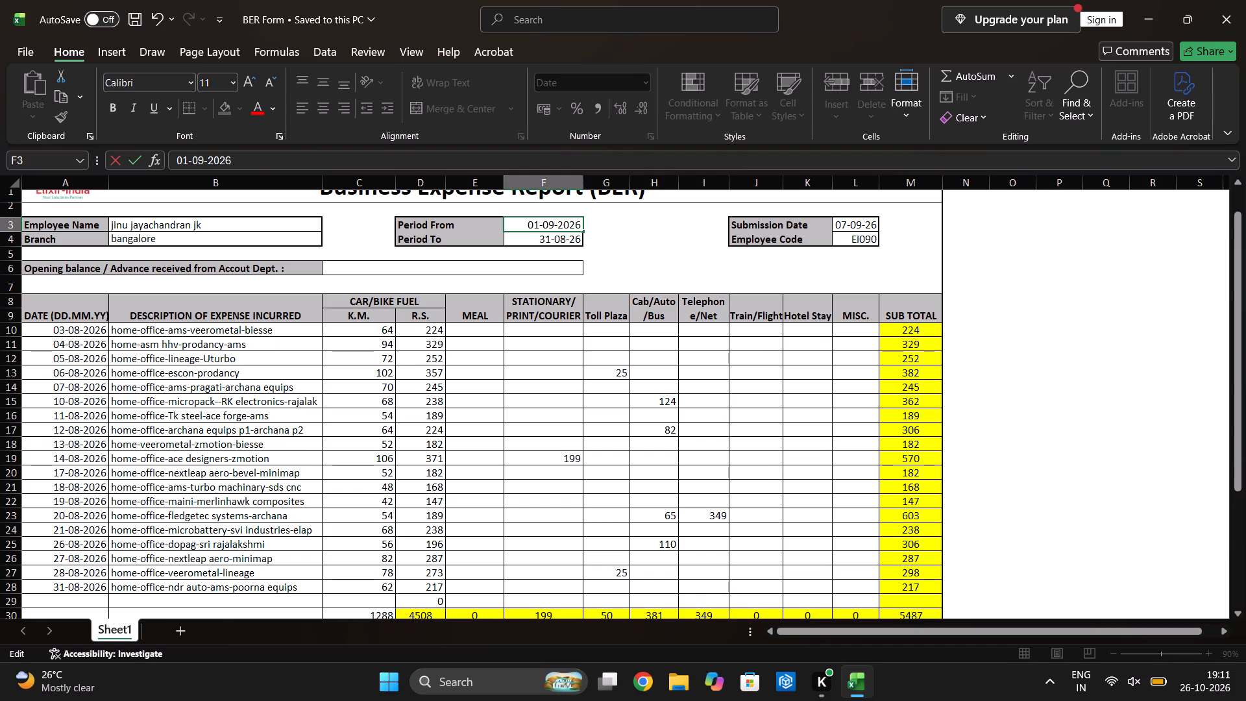
{"action": "key", "text": "Left"}
{"action": "key", "text": "Left"}
{"action": "key", "text": "Down"}
{"action": "key", "text": "Down"}
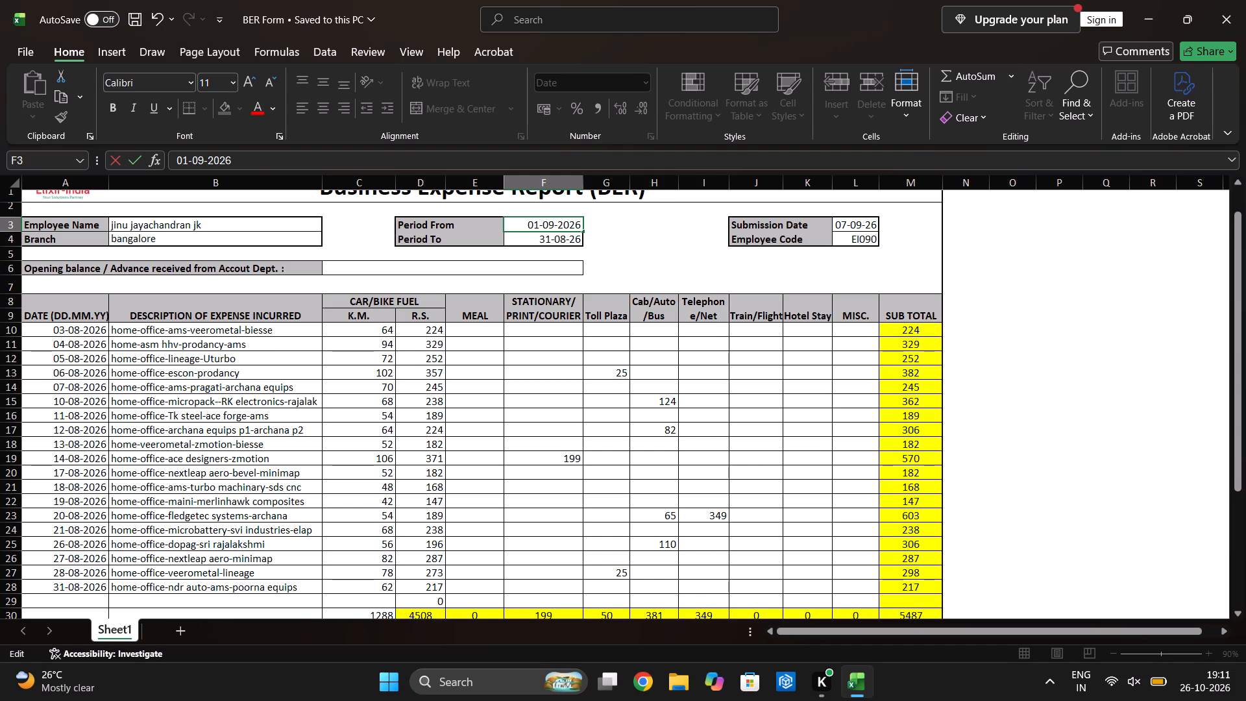
Change the month in the Period To date so it reads 31-09-2026.
{"action": "double_click", "coordinate": [568, 241]}
{"action": "key", "text": "Left"}
{"action": "key", "text": "Left"}
{"action": "key", "text": "Left"}
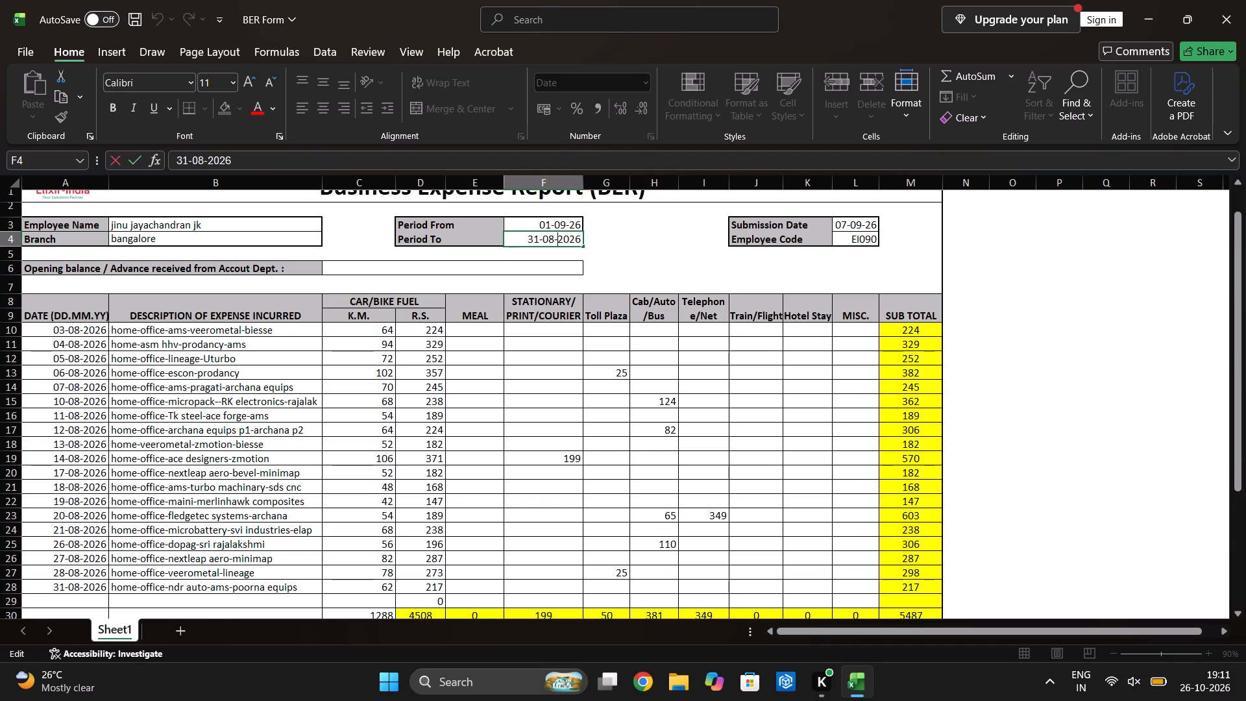
{"action": "key", "text": "BackSpace"}
{"action": "key", "text": "9"}
{"action": "double_click", "coordinate": [859, 233]}
{"action": "double_click", "coordinate": [859, 224]}
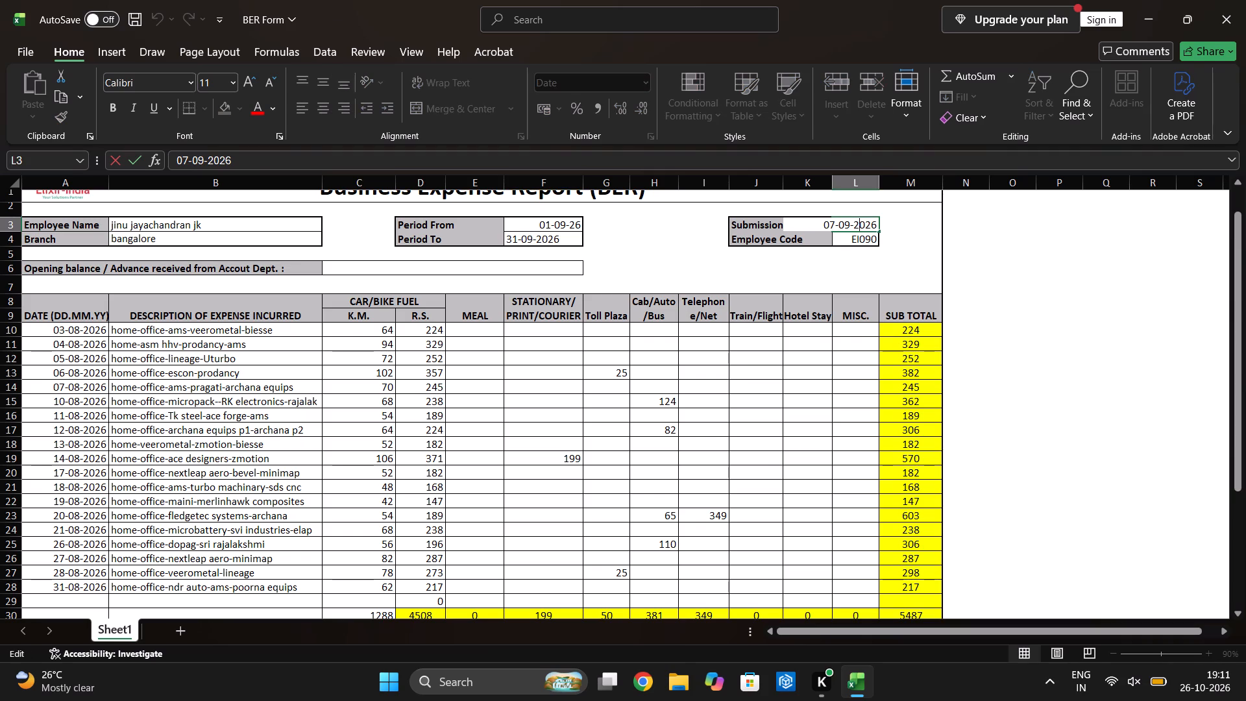
{"action": "key", "text": "Left"}
{"action": "key", "text": "Left"}
{"action": "key", "text": "BackSpace"}
{"action": "key", "text": "BackSpace"}
{"action": "type", "text": "10-"}
{"action": "key", "text": "Left"}
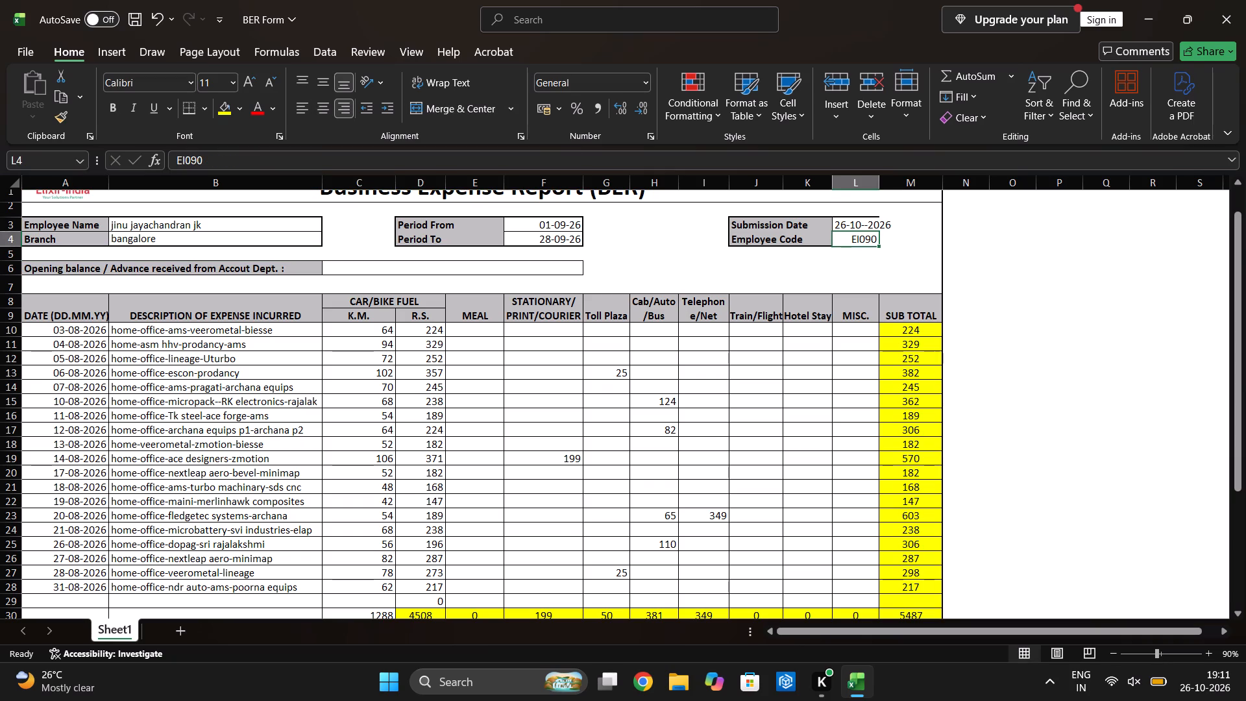
{"action": "scroll", "coordinate": [537, 343], "scroll_direction": "down", "scroll_amount": 1}
{"action": "scroll", "coordinate": [537, 343], "scroll_direction": "up", "scroll_amount": 2}
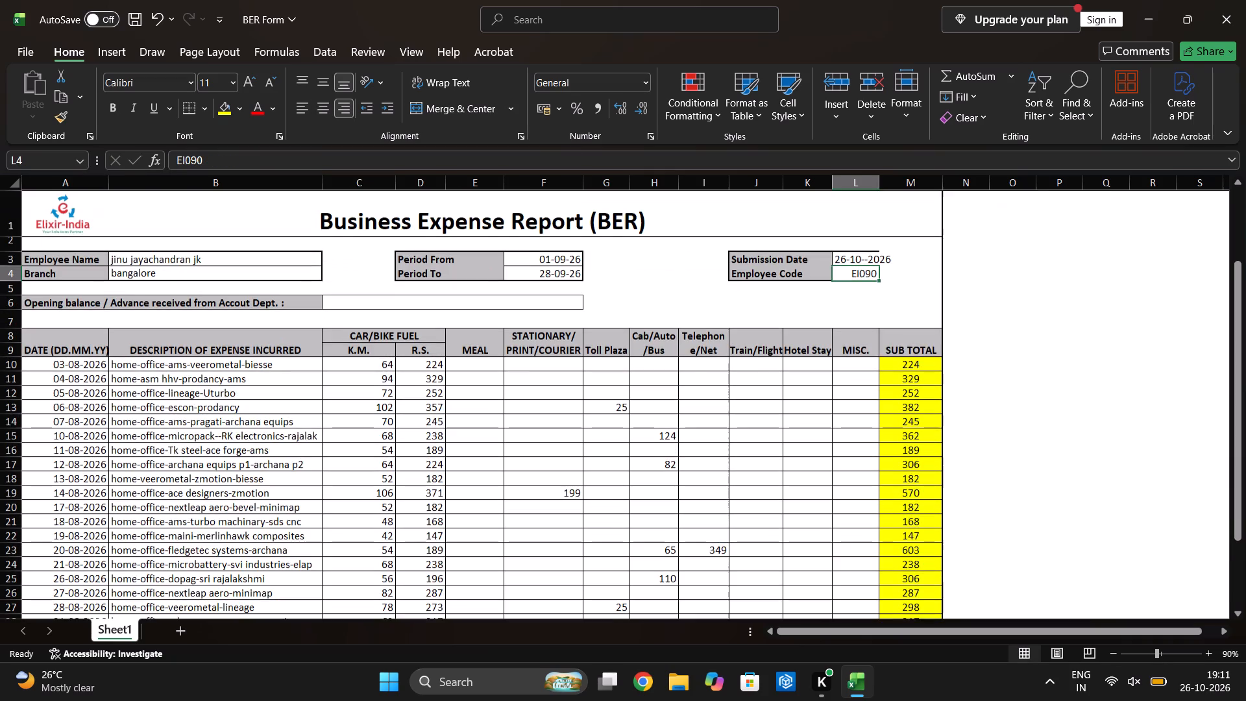
{"action": "scroll", "coordinate": [537, 343], "scroll_direction": "down", "scroll_amount": 1}
{"action": "scroll", "coordinate": [345, 369], "scroll_direction": "down", "scroll_amount": 1}
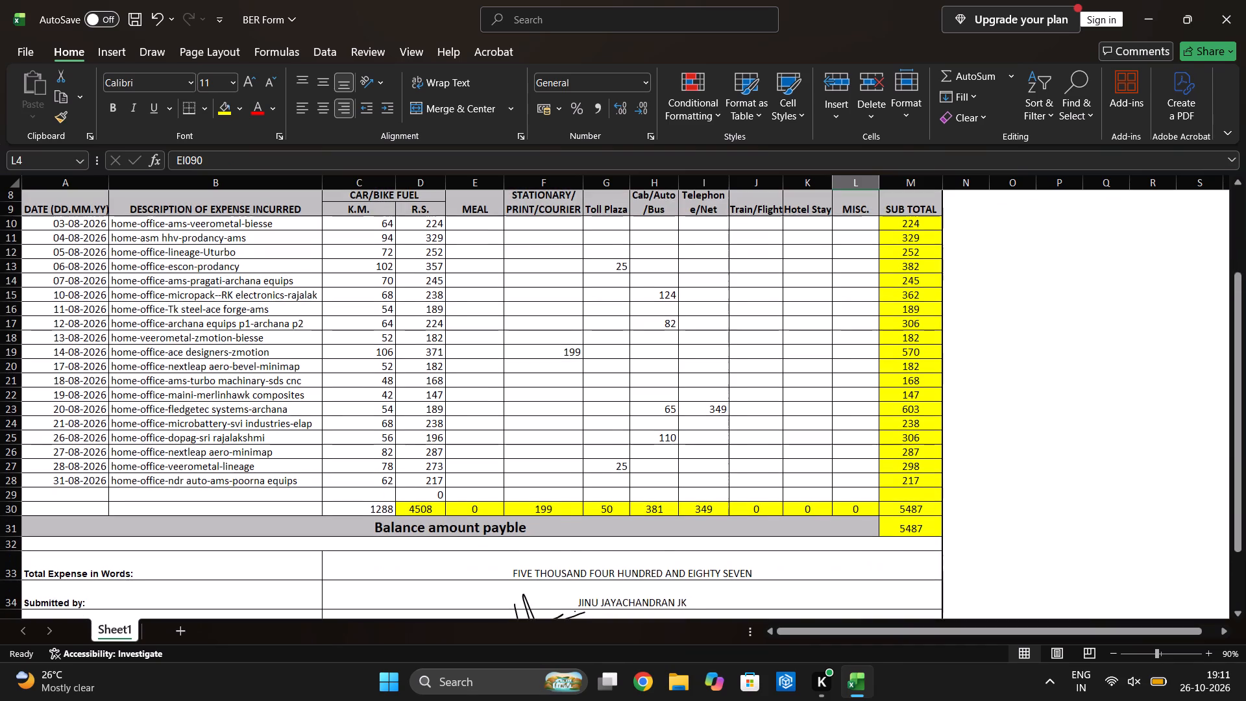
{"action": "scroll", "coordinate": [345, 369], "scroll_direction": "up", "scroll_amount": 1}
{"action": "scroll", "coordinate": [345, 369], "scroll_direction": "down", "scroll_amount": 2}
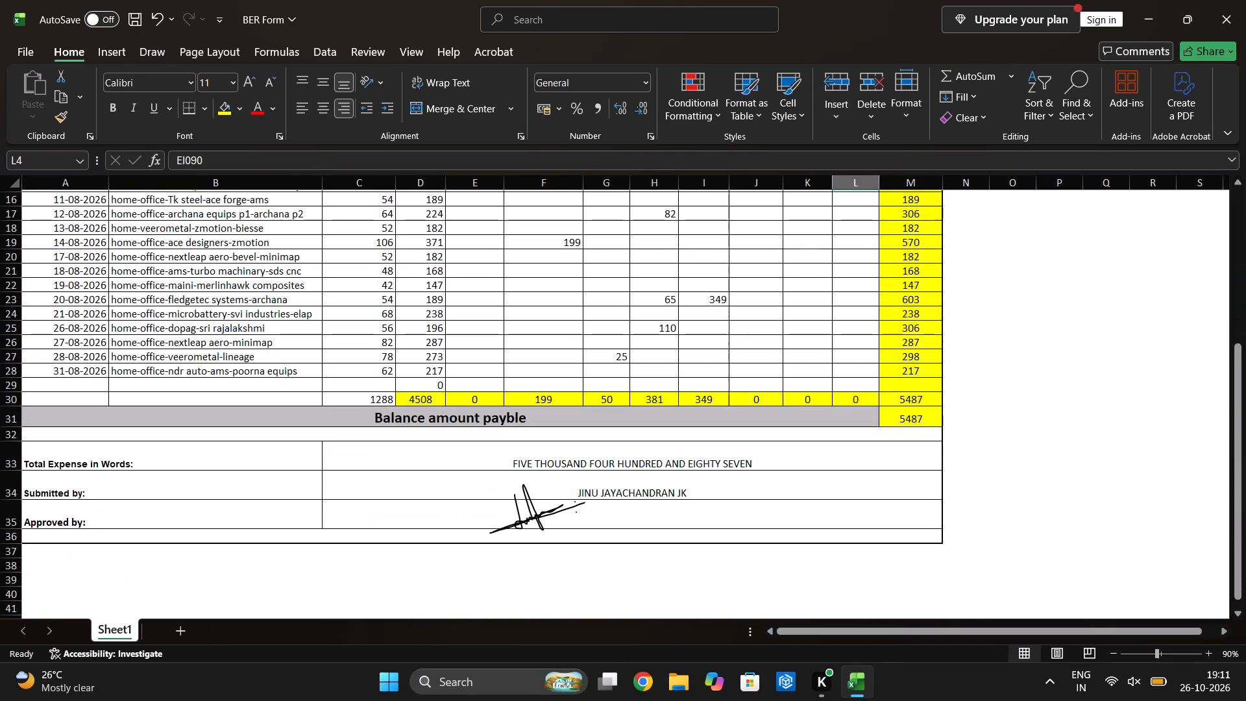
{"action": "scroll", "coordinate": [602, 517], "scroll_direction": "up", "scroll_amount": 1}
{"action": "scroll", "coordinate": [602, 517], "scroll_direction": "right", "scroll_amount": 1}
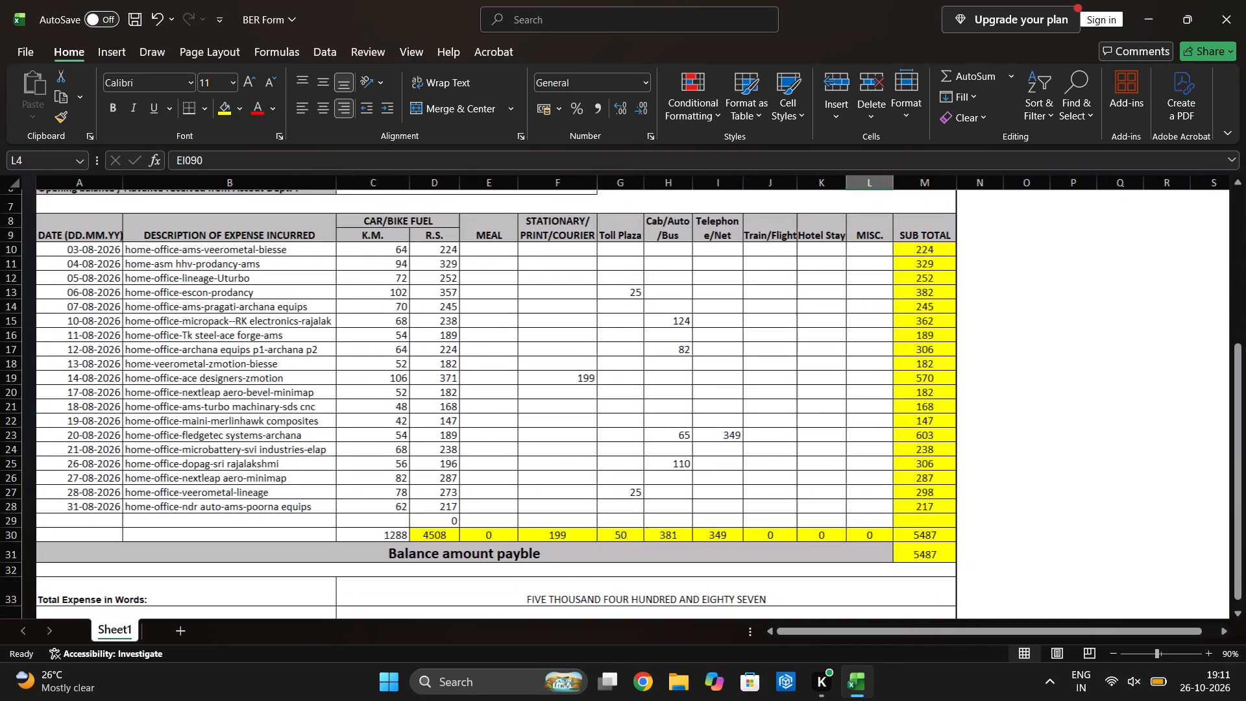
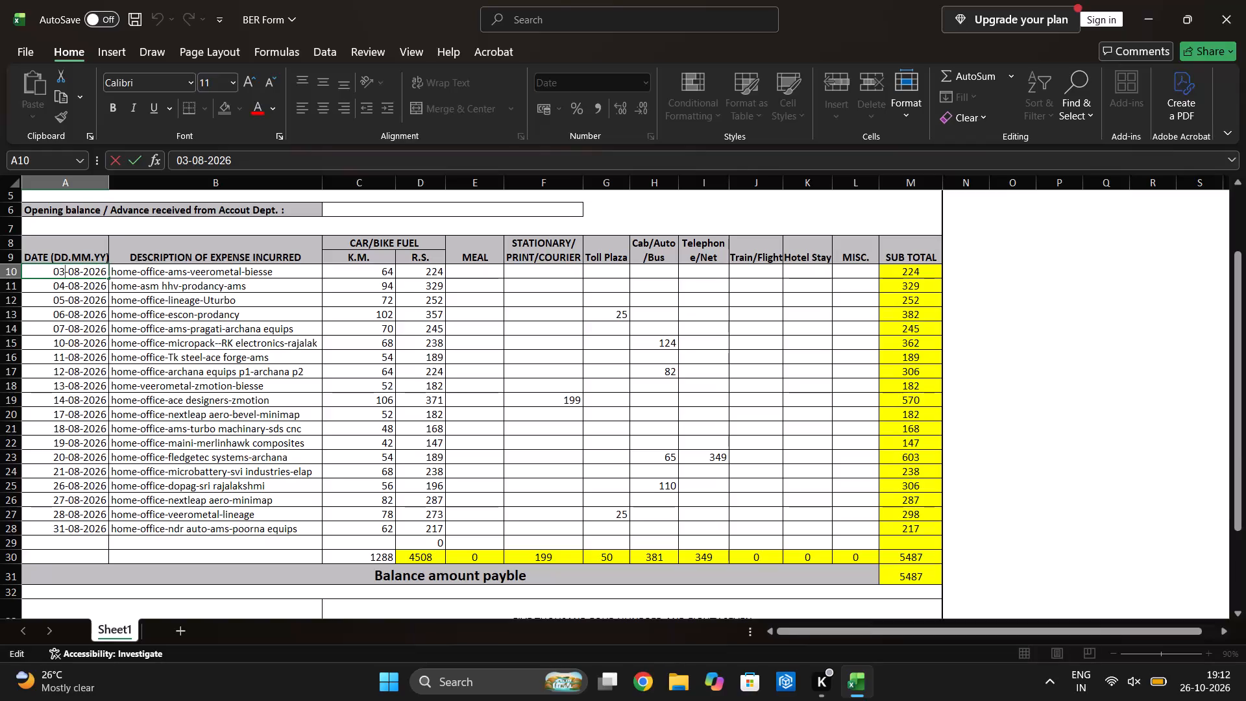
Set the date of the first expense row, in A10, to 01-09-2026.
{"action": "key", "text": "BackSpace"}
{"action": "key", "text": "1"}
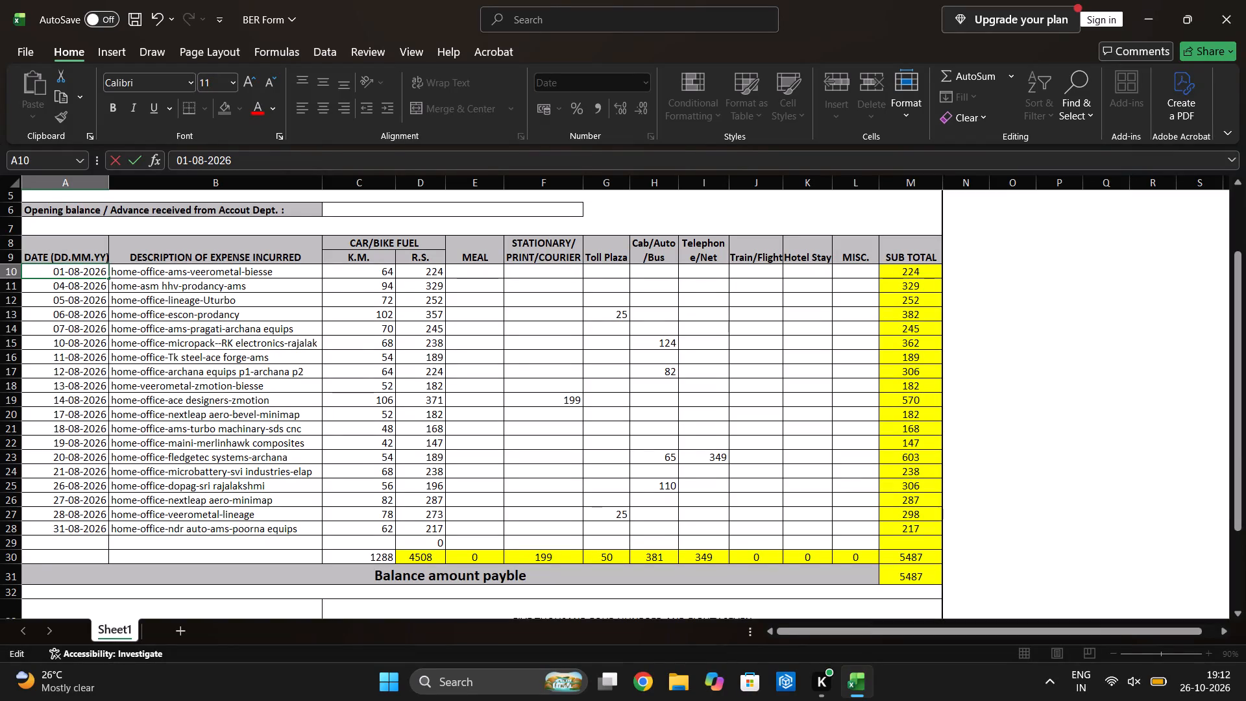
{"action": "key", "text": "Right"}
{"action": "key", "text": "Right"}
{"action": "key", "text": "Right"}
{"action": "key", "text": "BackSpace"}
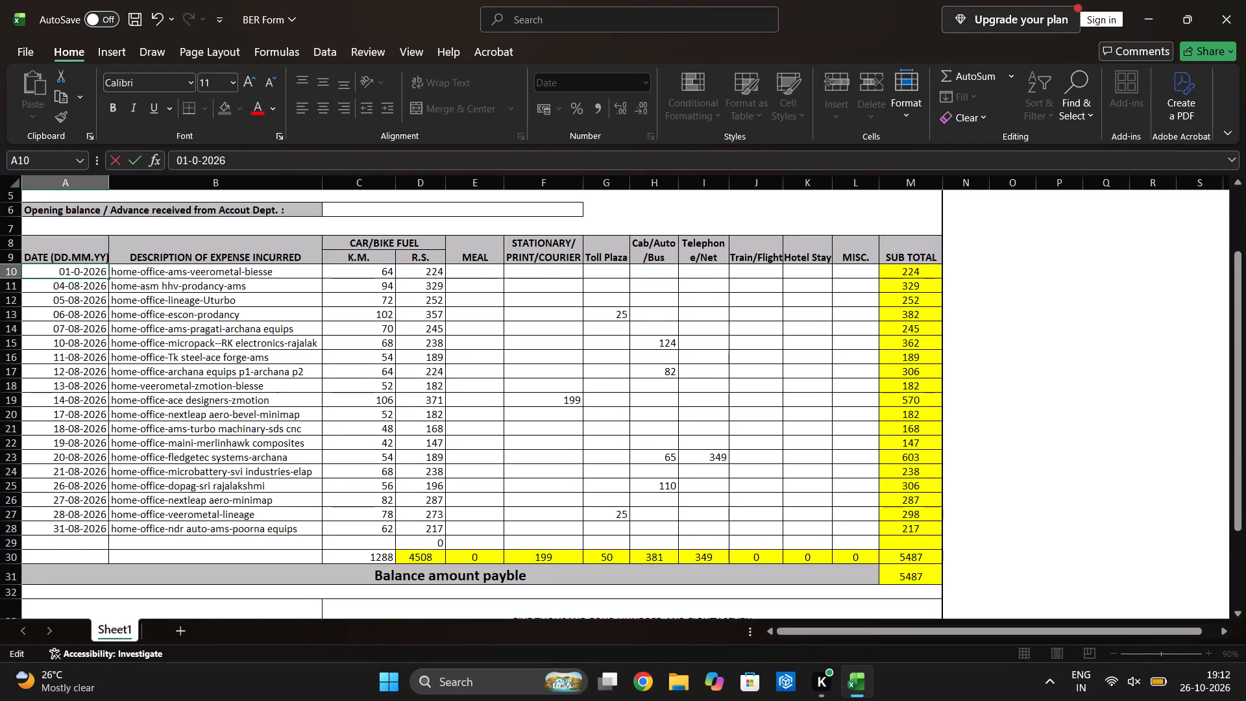
{"action": "key", "text": "9"}
{"action": "key", "text": "Return"}
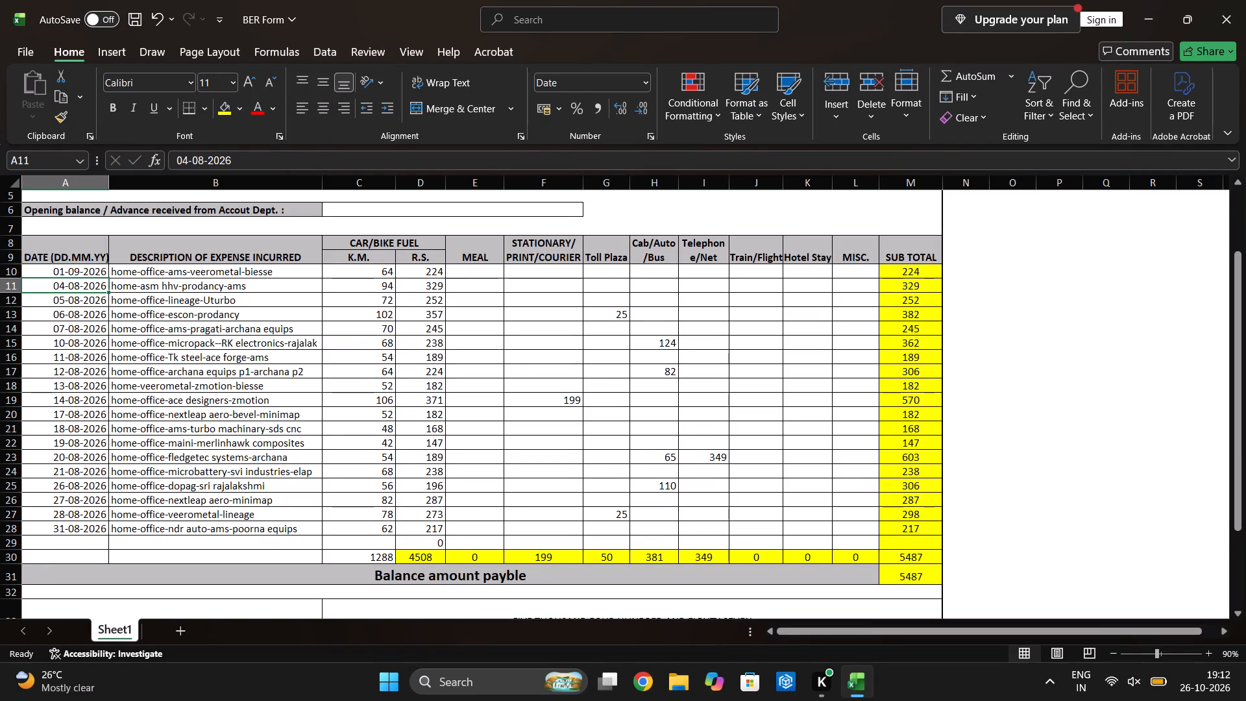
Fill the date series from A10 down through A15 so consecutive days run to 06-09-2026.
{"action": "left_click", "coordinate": [80, 271]}
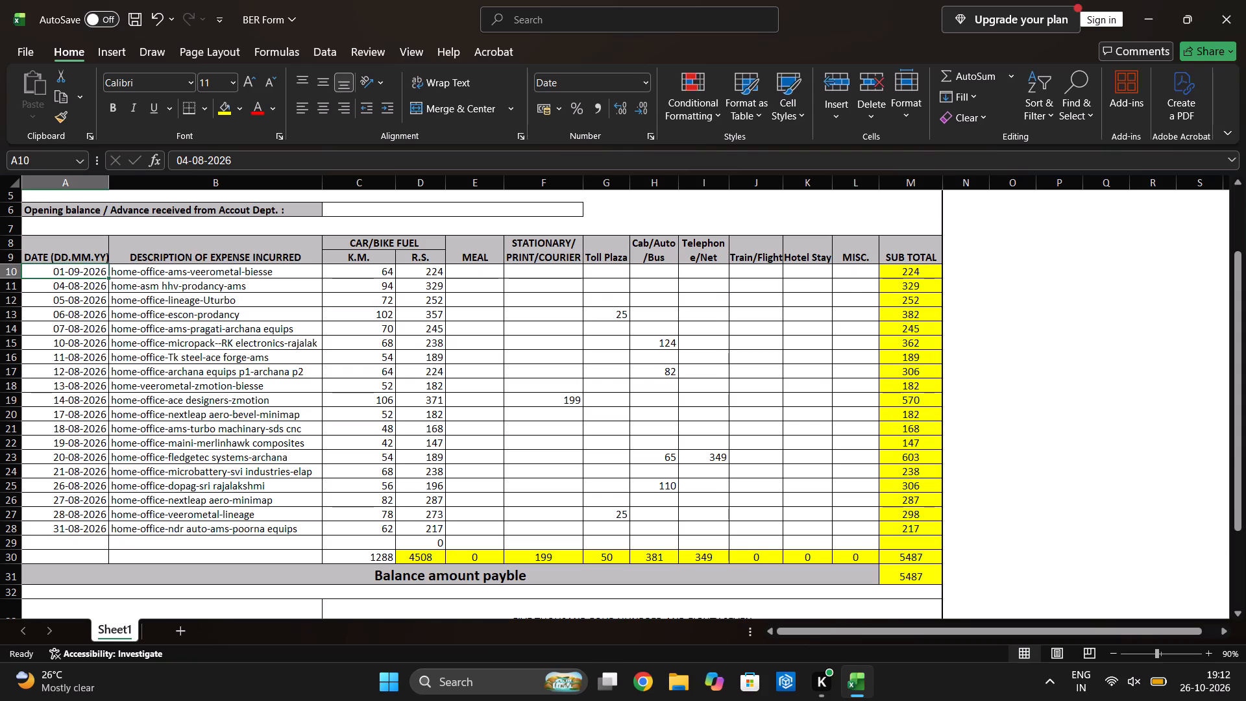
{"action": "left_click_drag", "start_coordinate": [106, 277], "coordinate": [110, 336]}
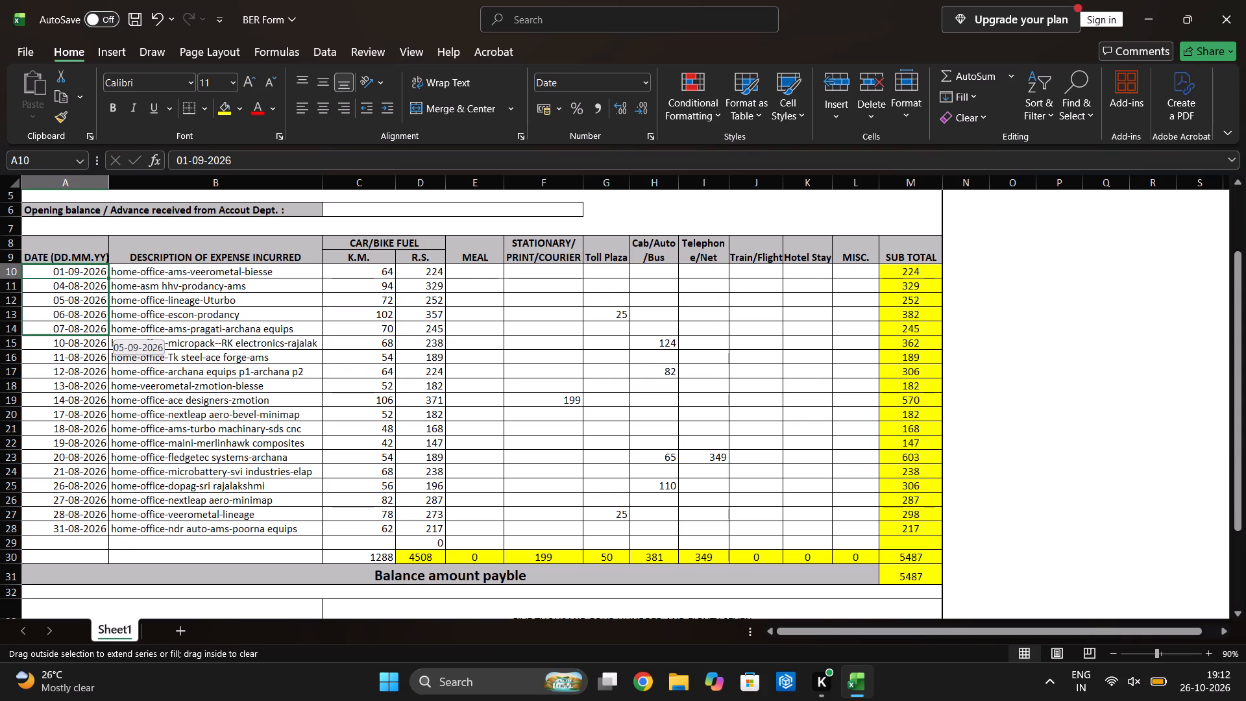
{"action": "left_click_drag", "start_coordinate": [110, 336], "coordinate": [112, 347]}
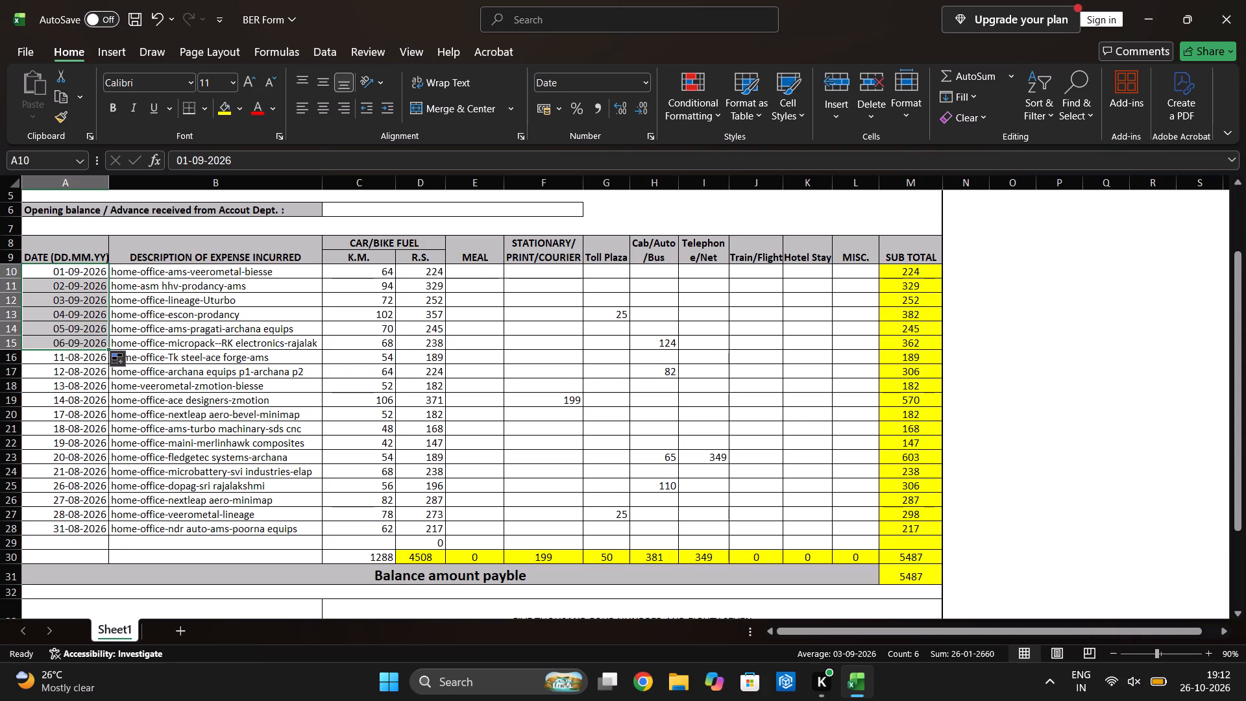
Change the expense description for 04-09-2026, in B13, to home-office-magna yuma.
{"action": "double_click", "coordinate": [188, 267]}
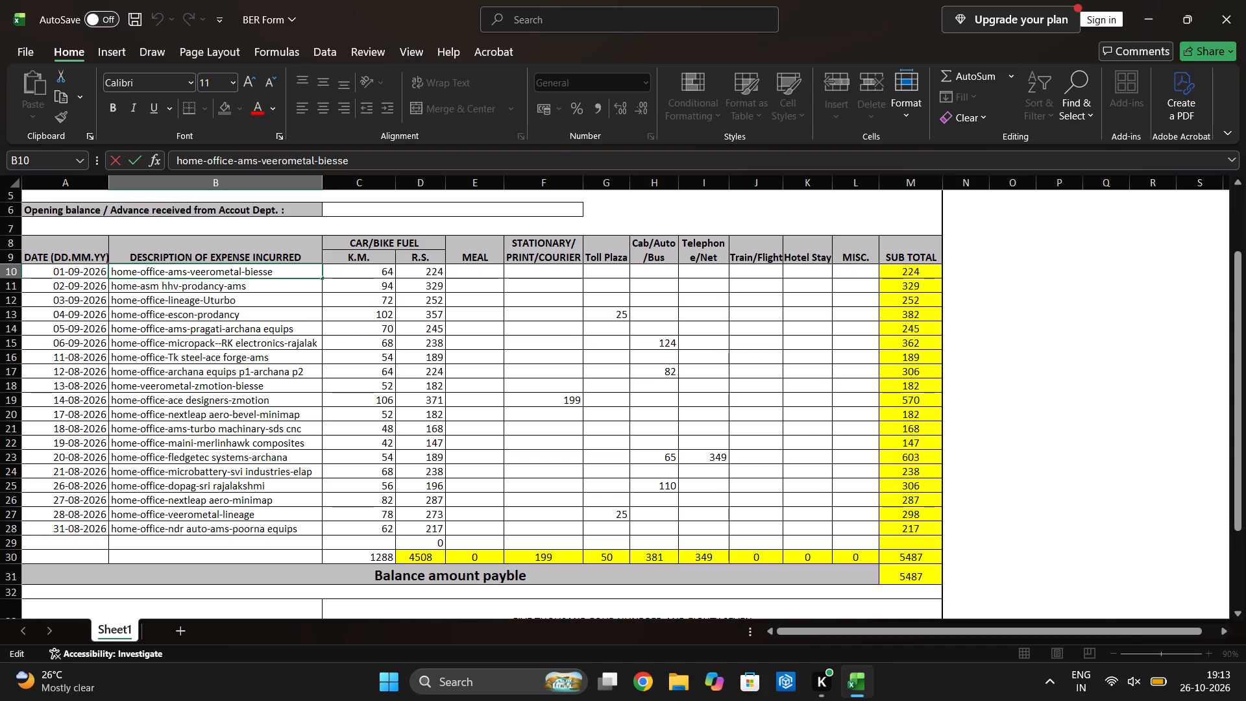
{"action": "double_click", "coordinate": [254, 317]}
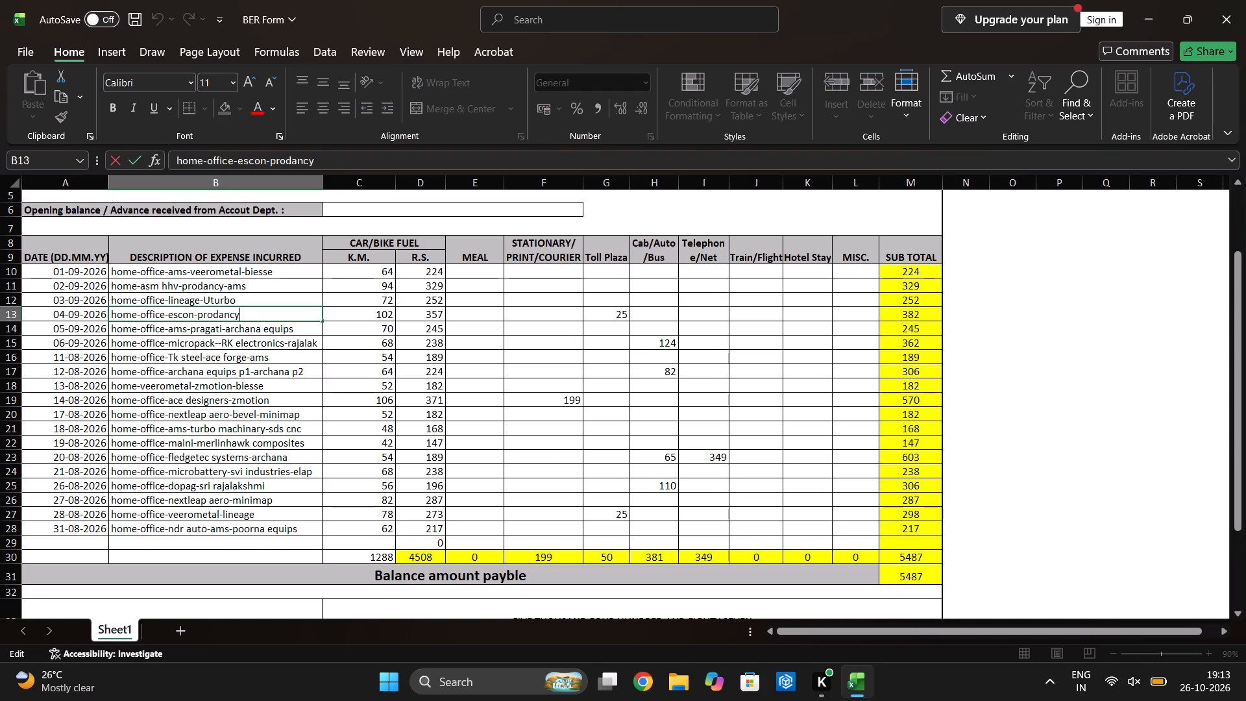
{"action": "key", "text": "BackSpace"}
{"action": "key", "text": "BackSpace"}
{"action": "key", "text": "BackSpace"}
{"action": "key", "text": "BackSpace"}
{"action": "key", "text": "BackSpace"}
{"action": "key", "text": "BackSpace"}
{"action": "key", "text": "BackSpace"}
{"action": "key", "text": "BackSpace"}
{"action": "key", "text": "BackSpace"}
{"action": "key", "text": "BackSpace"}
{"action": "key", "text": "BackSpace"}
{"action": "key", "text": "BackSpace"}
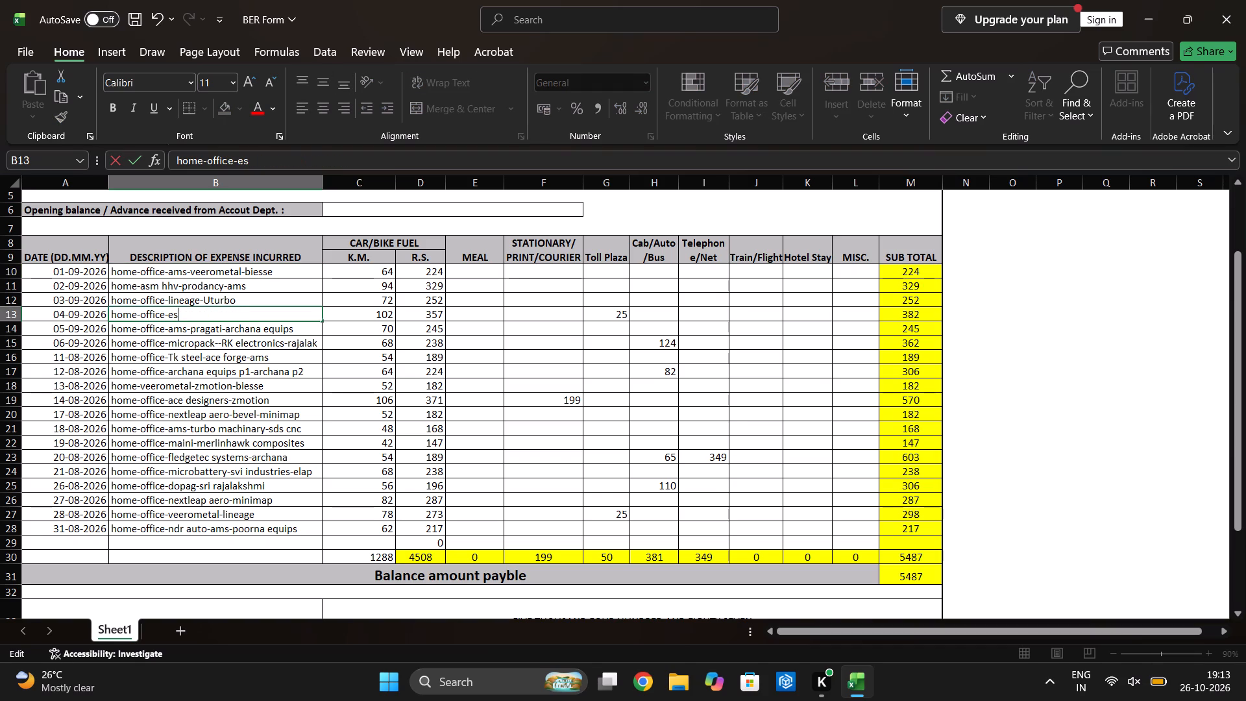
{"action": "key", "text": "BackSpace"}
{"action": "key", "text": "BackSpace"}
{"action": "type", "text": "magna yuma"}
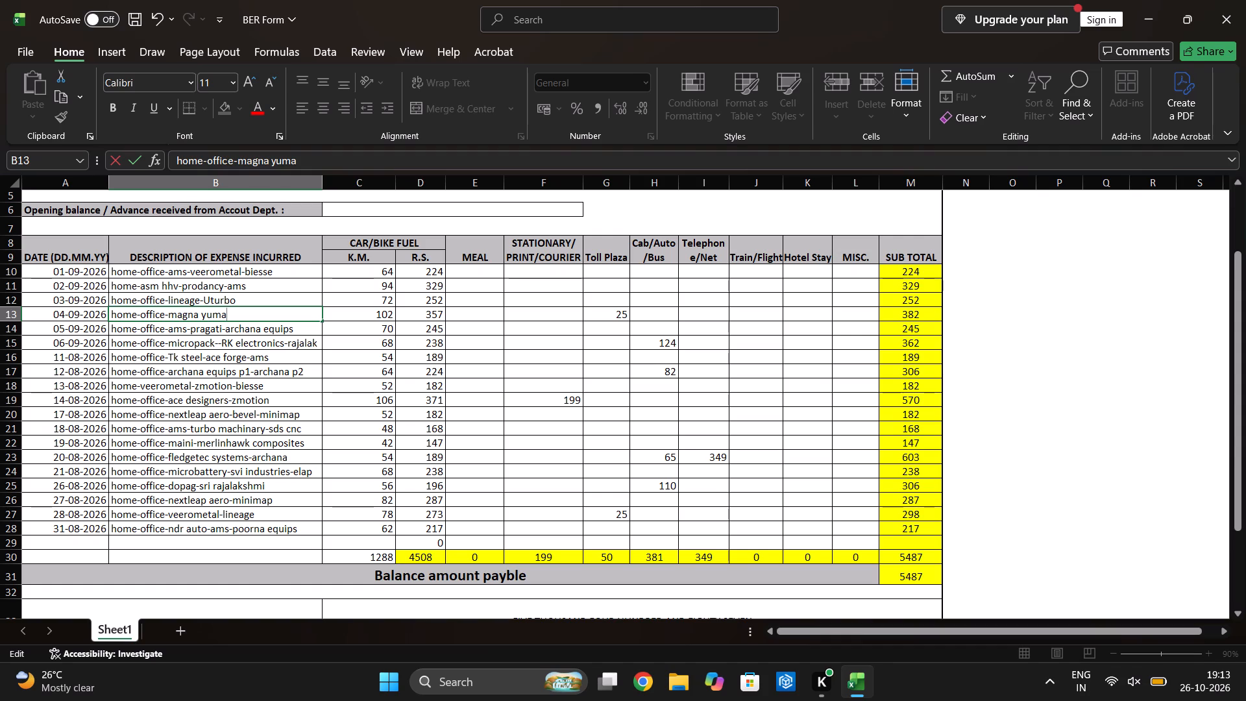
{"action": "key", "text": "Return"}
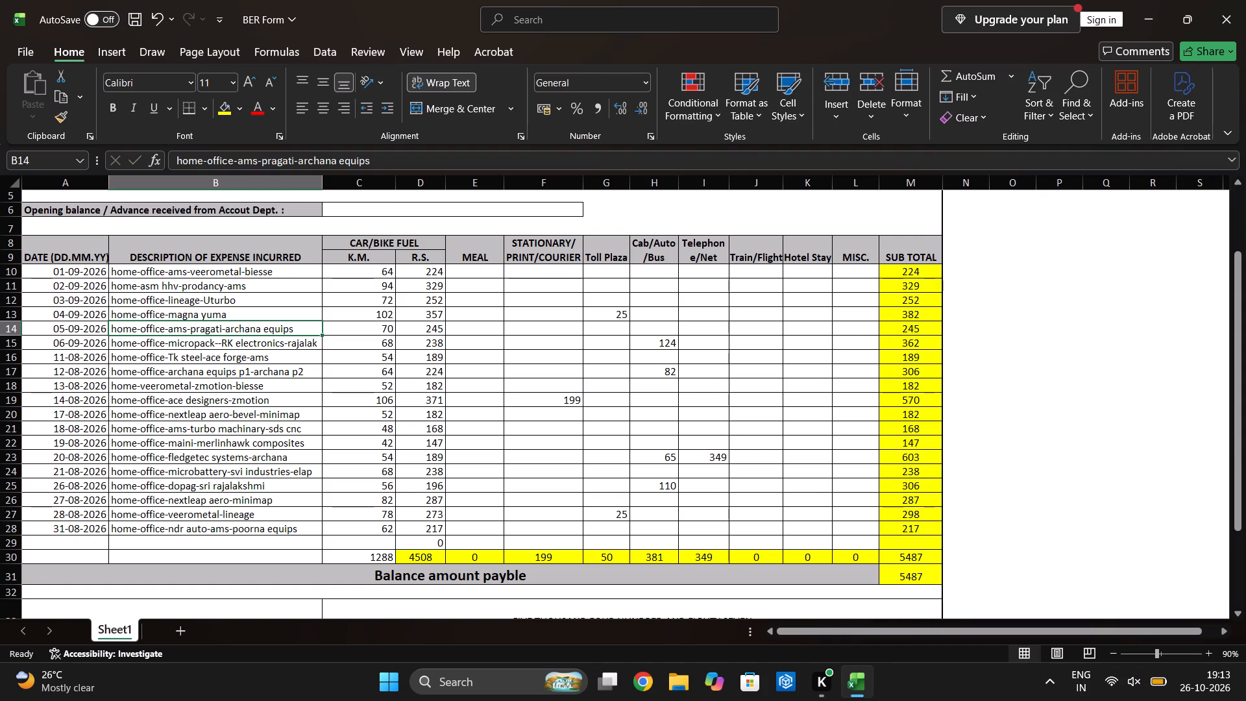
{"action": "left_click", "coordinate": [475, 297]}
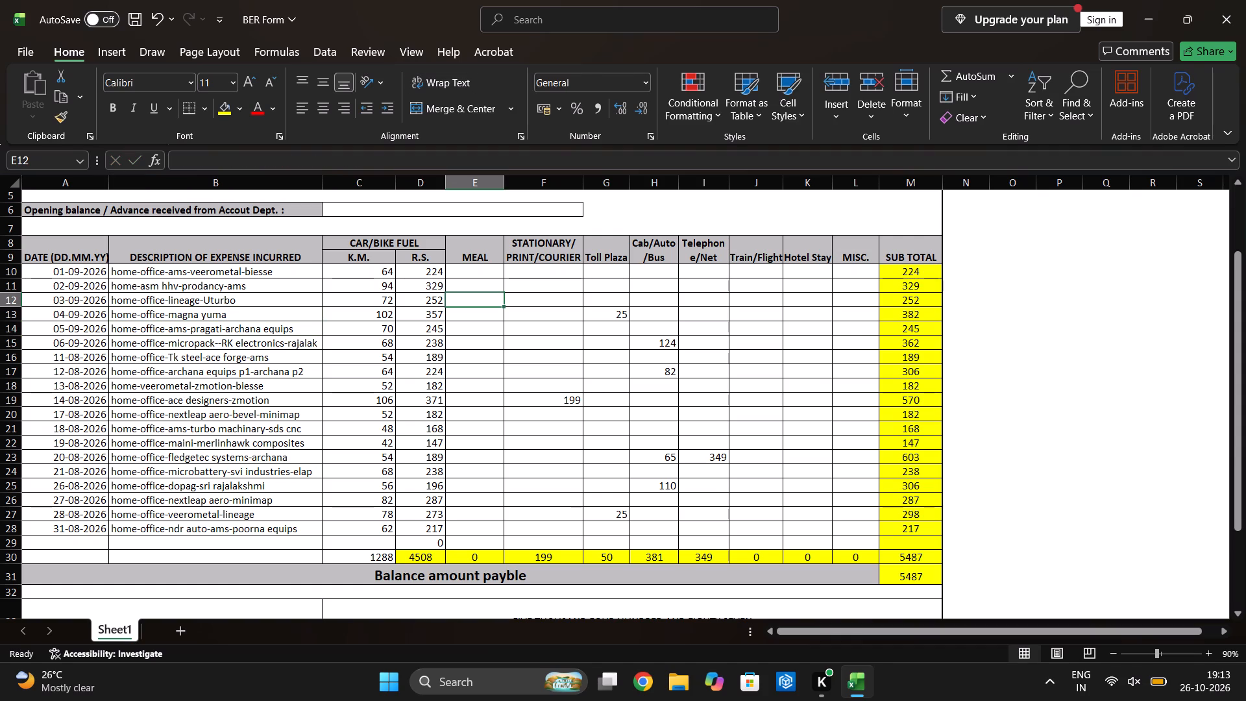
{"action": "left_click", "coordinate": [311, 331]}
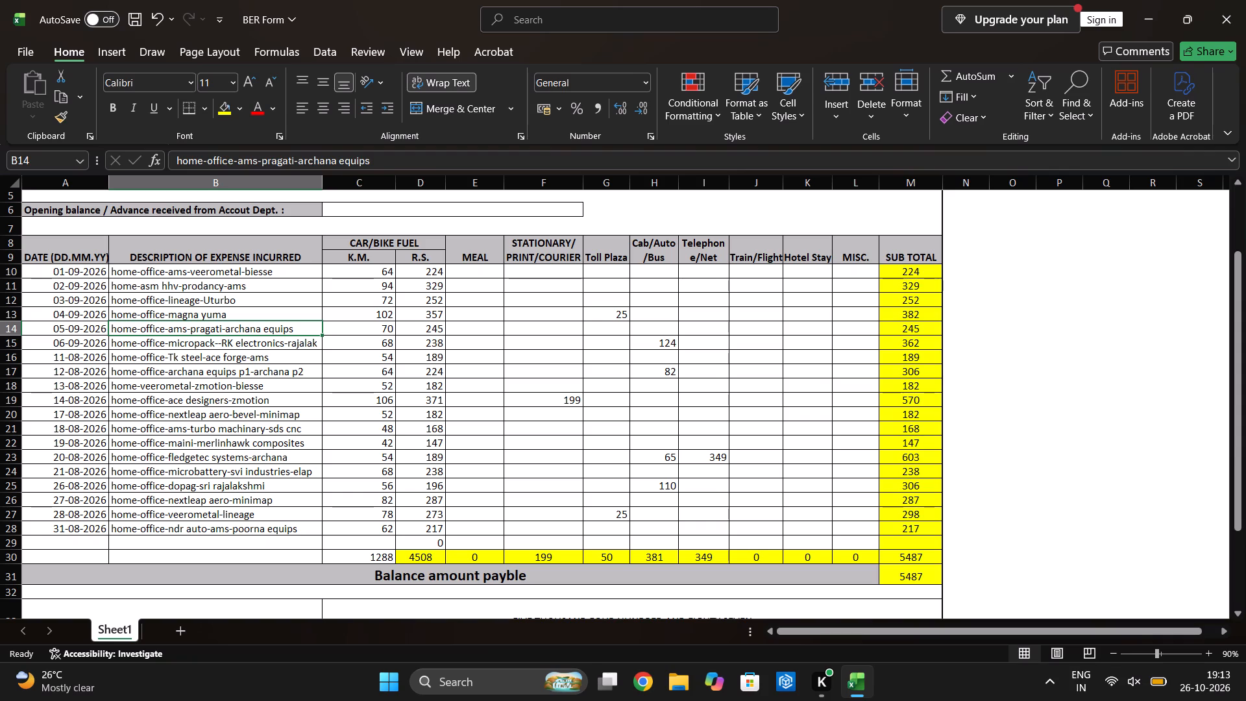
Set the date in A14, on the home-office-ams-pragati-archana equips row, to 07-09-2026.
{"action": "double_click", "coordinate": [62, 327]}
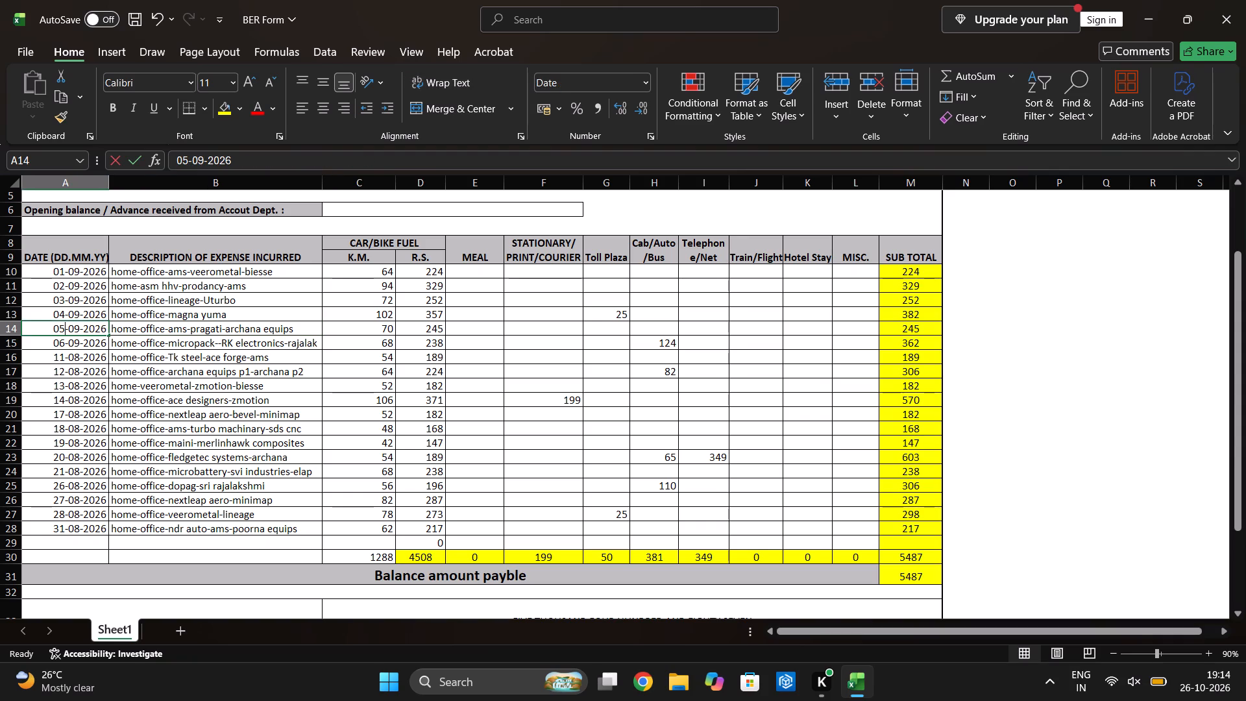
{"action": "key", "text": "BackSpace"}
{"action": "key", "text": "7"}
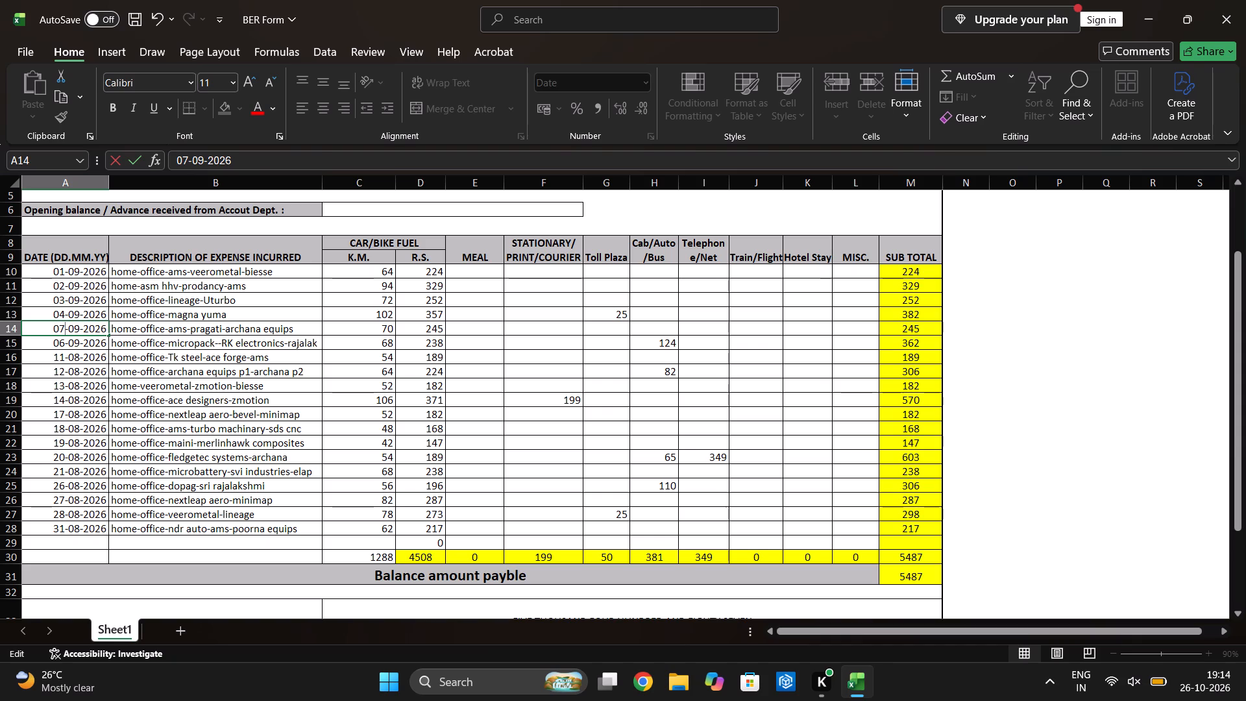
{"action": "key", "text": "Return"}
Fill the date series from A14 down through A20 so consecutive days run to 13-09-2026.
{"action": "left_click", "coordinate": [81, 329]}
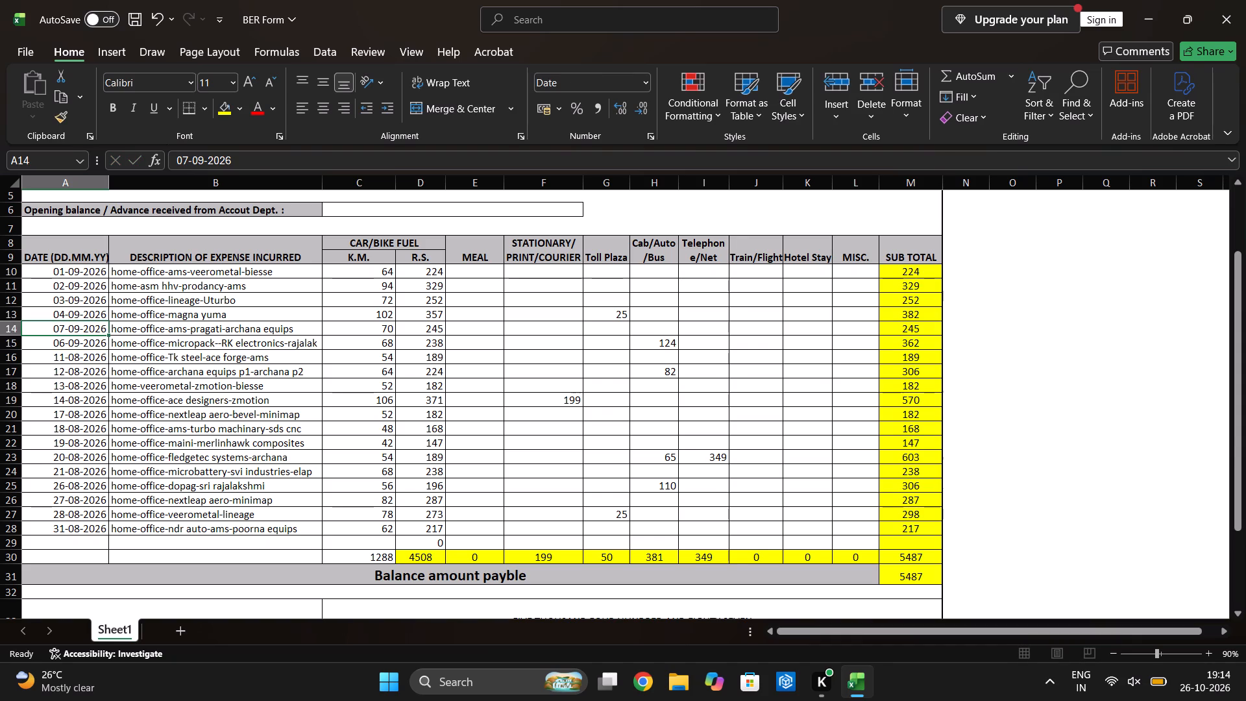
{"action": "left_click_drag", "start_coordinate": [107, 334], "coordinate": [108, 408]}
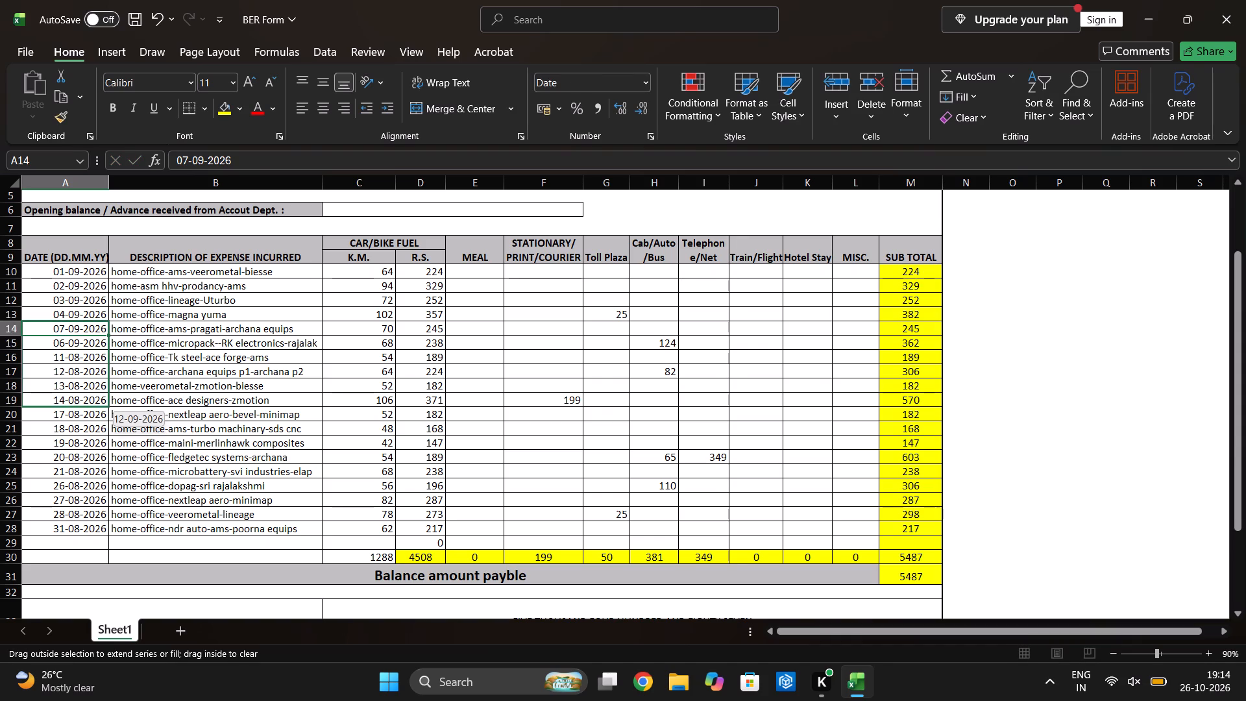
{"action": "left_click_drag", "start_coordinate": [108, 408], "coordinate": [108, 419]}
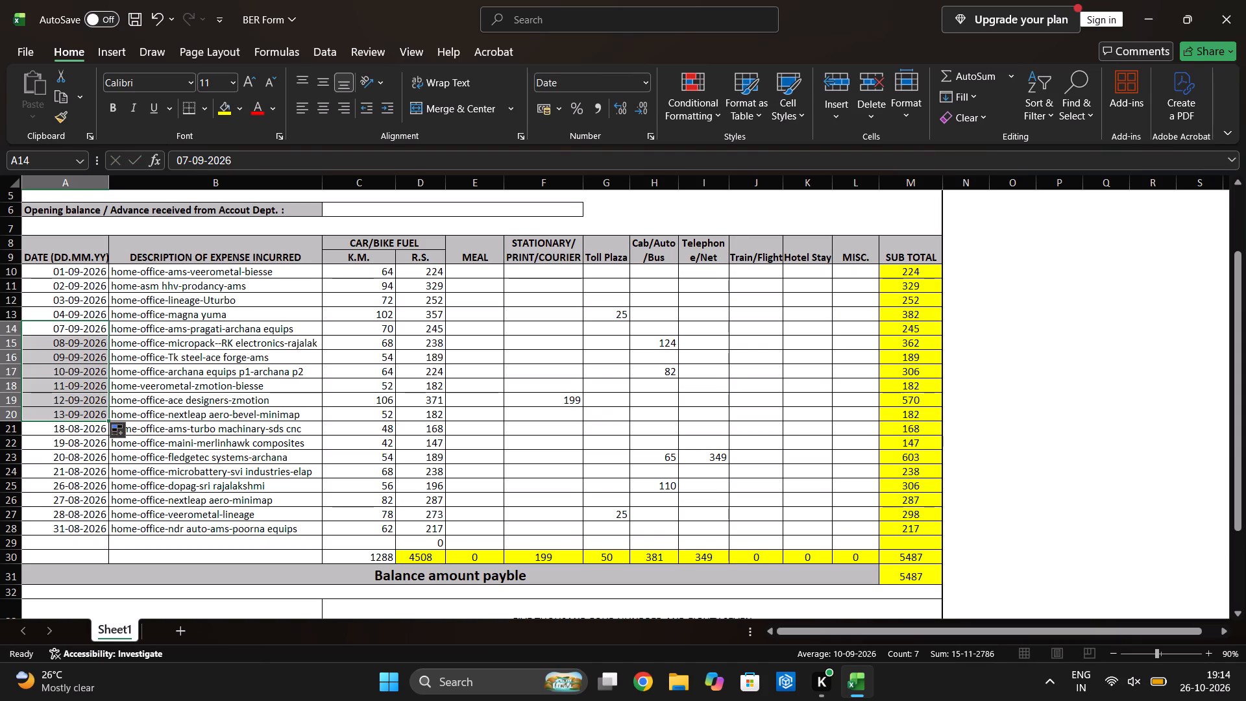
Change the expense description for 09-09-2026, in B16, to home-office-ace designers-zmotion.
{"action": "left_click", "coordinate": [165, 338]}
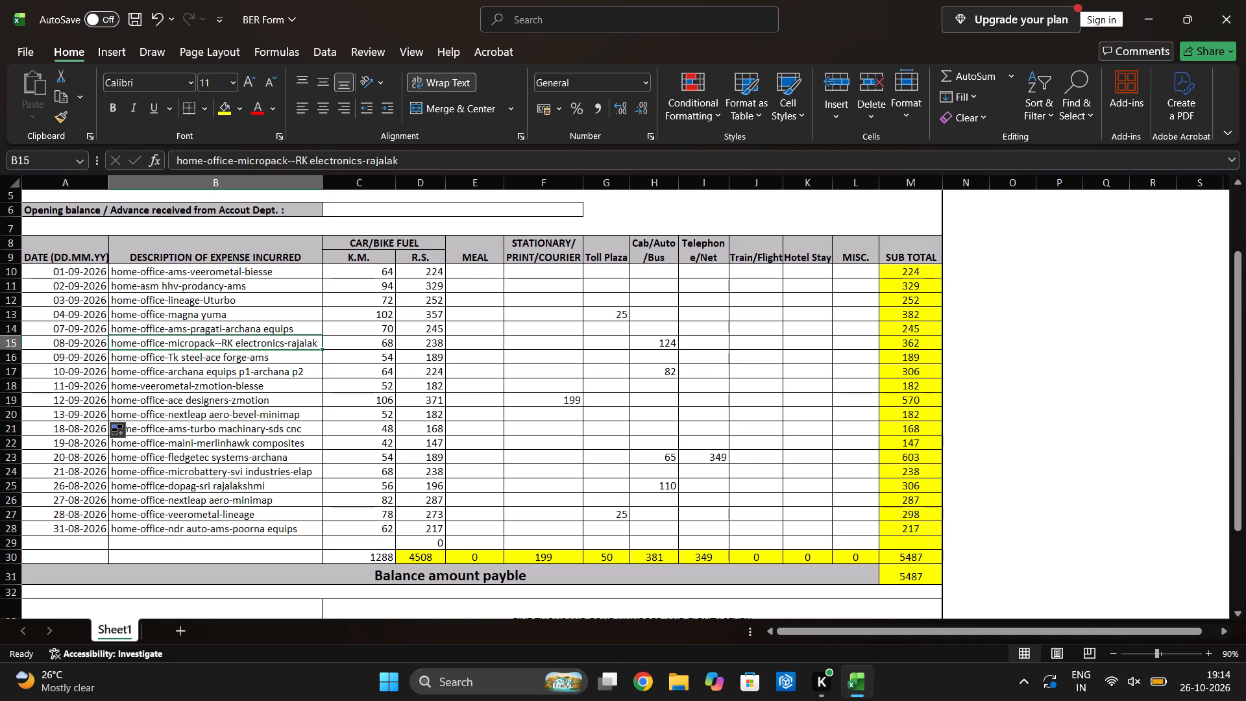
{"action": "double_click", "coordinate": [278, 356]}
{"action": "key", "text": "BackSpace"}
{"action": "key", "text": "BackSpace"}
{"action": "key", "text": "BackSpace"}
{"action": "key", "text": "BackSpace"}
{"action": "key", "text": "BackSpace"}
{"action": "key", "text": "BackSpace"}
{"action": "key", "text": "BackSpace"}
{"action": "key", "text": "BackSpace"}
{"action": "key", "text": "BackSpace"}
{"action": "key", "text": "BackSpace"}
{"action": "key", "text": "BackSpace"}
{"action": "key", "text": "BackSpace"}
{"action": "key", "text": "BackSpace"}
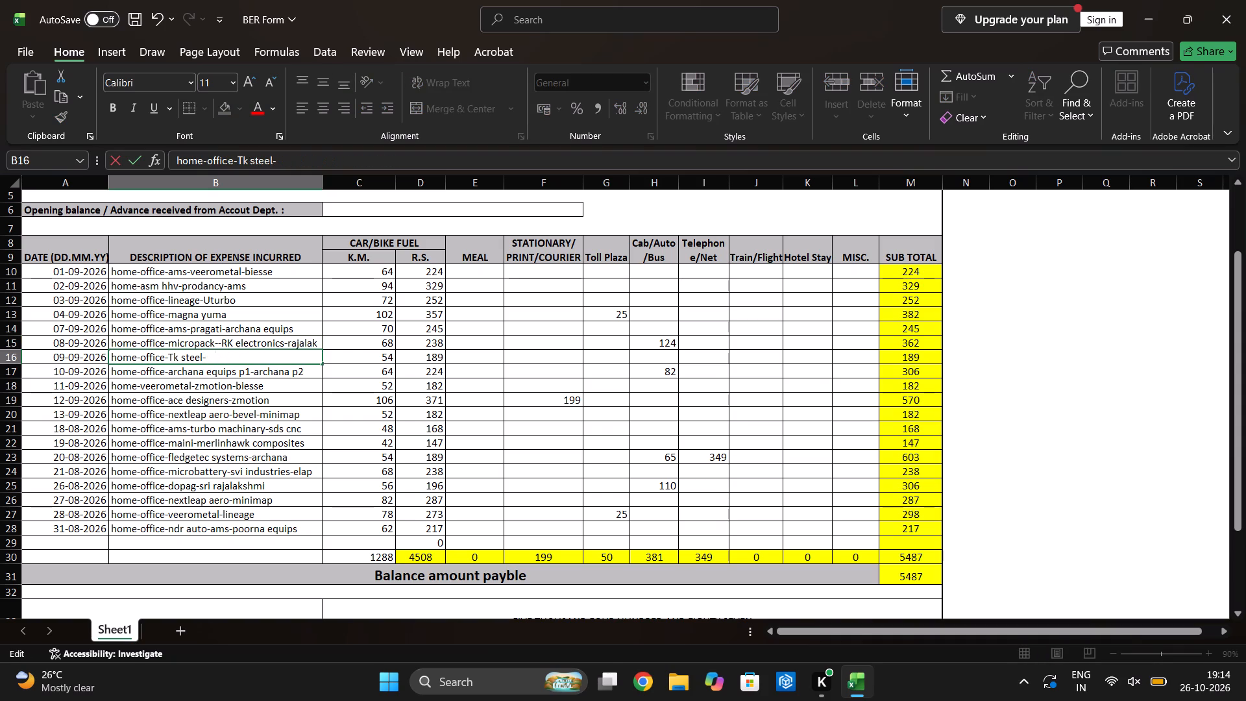
{"action": "key", "text": "BackSpace"}
{"action": "key", "text": "BackSpace"}
{"action": "key", "text": "BackSpace"}
{"action": "key", "text": "BackSpace"}
{"action": "key", "text": "BackSpace"}
{"action": "key", "text": "BackSpace"}
{"action": "key", "text": "BackSpace"}
{"action": "key", "text": "BackSpace"}
{"action": "key", "text": "BackSpace"}
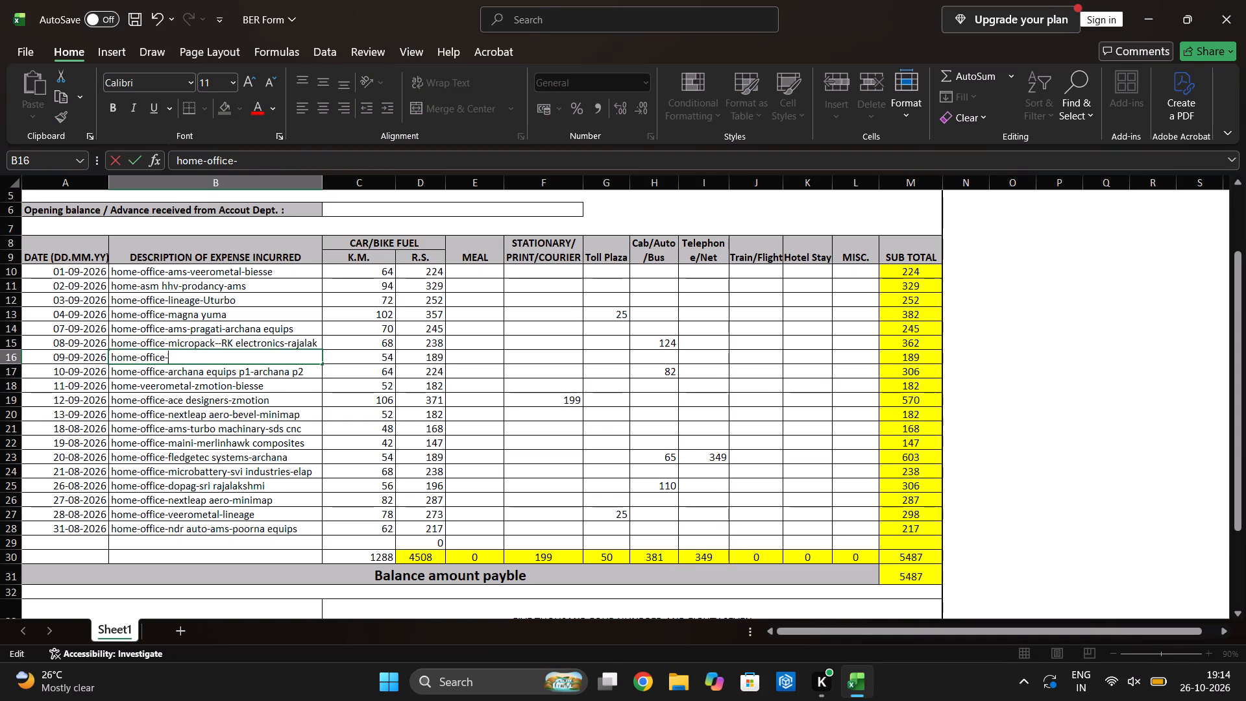
{"action": "type", "text": "ace"}
{"action": "key", "text": "space"}
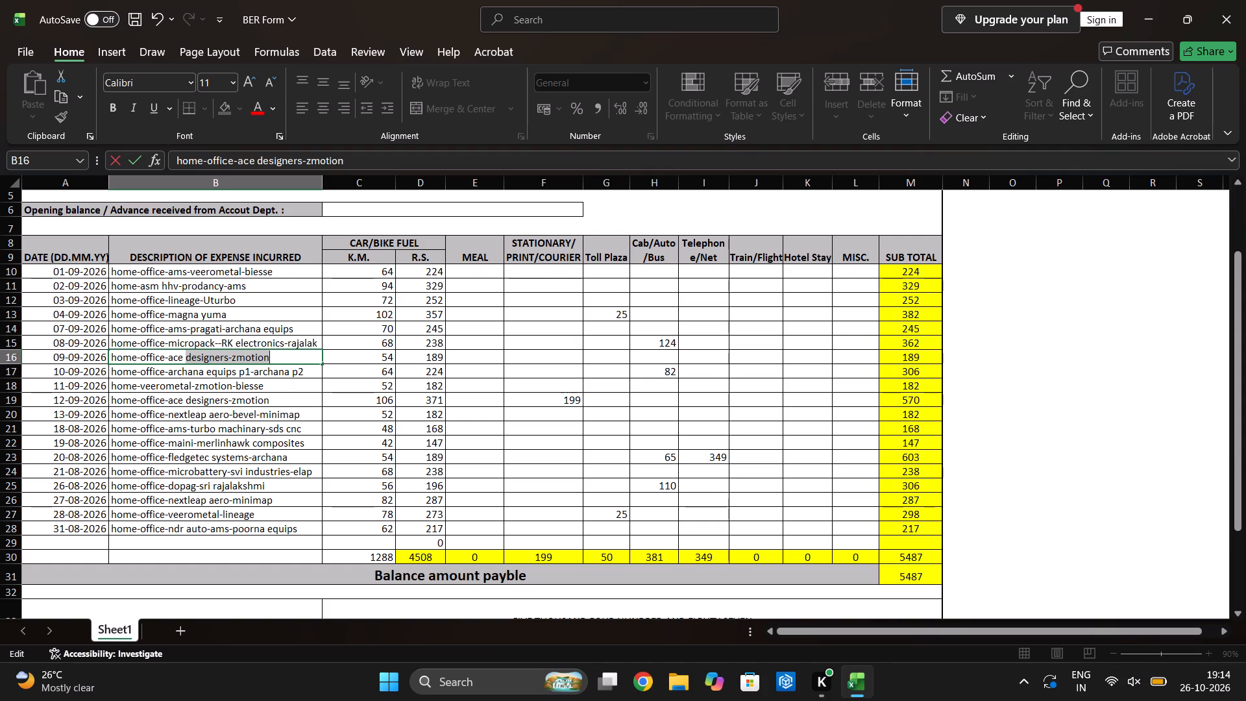
{"action": "key", "text": "Tab"}
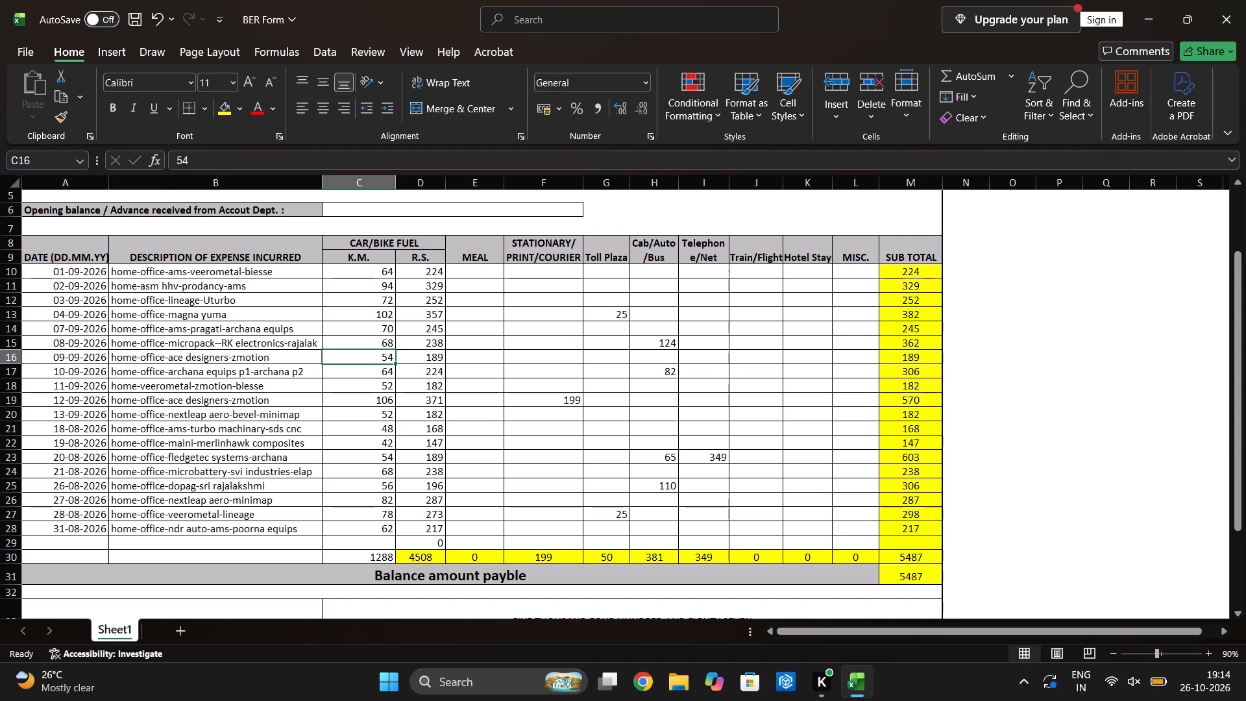
Set the car/bike fuel K.M. for the 09-09-2026 row, in C16, to 96.
{"action": "double_click", "coordinate": [383, 354]}
{"action": "key", "text": "Right"}
{"action": "key", "text": "Right"}
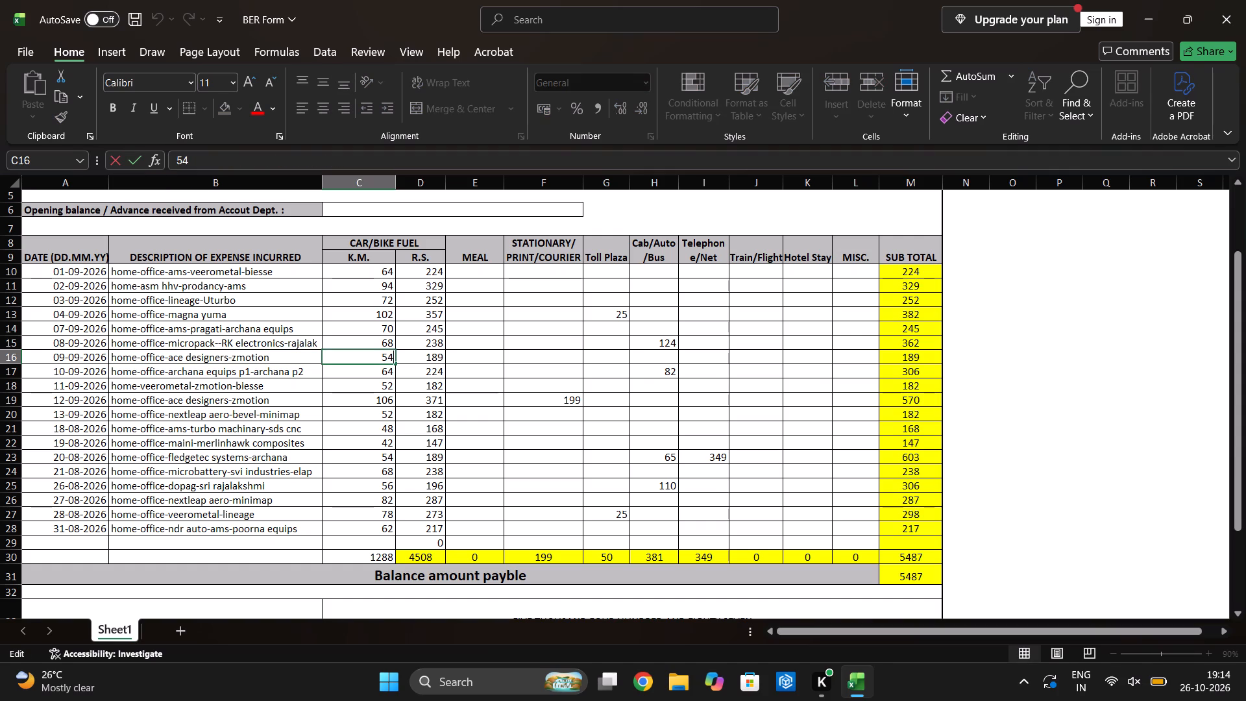
{"action": "key", "text": "BackSpace"}
{"action": "key", "text": "BackSpace"}
{"action": "type", "text": "96"}
{"action": "key", "text": "Return"}
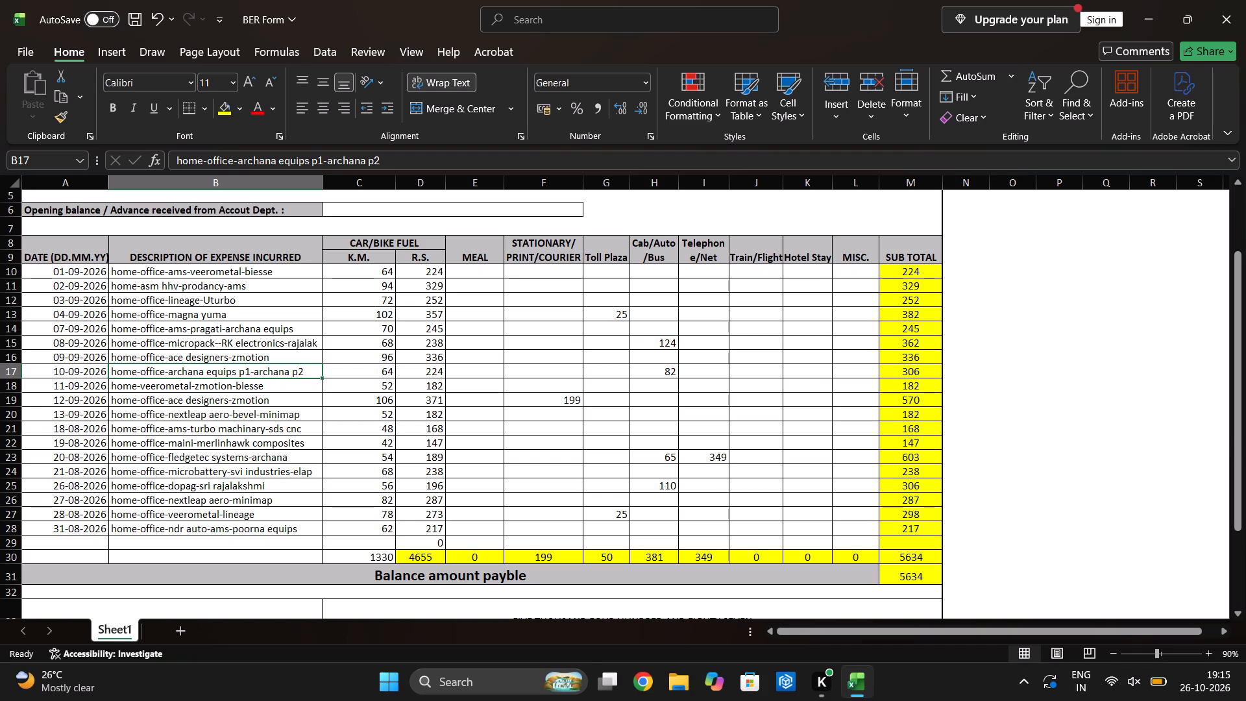
Set the date in A19, on the second home-office-ace designers-zmotion row, to 14-09-2026.
{"action": "double_click", "coordinate": [67, 401]}
{"action": "key", "text": "Left"}
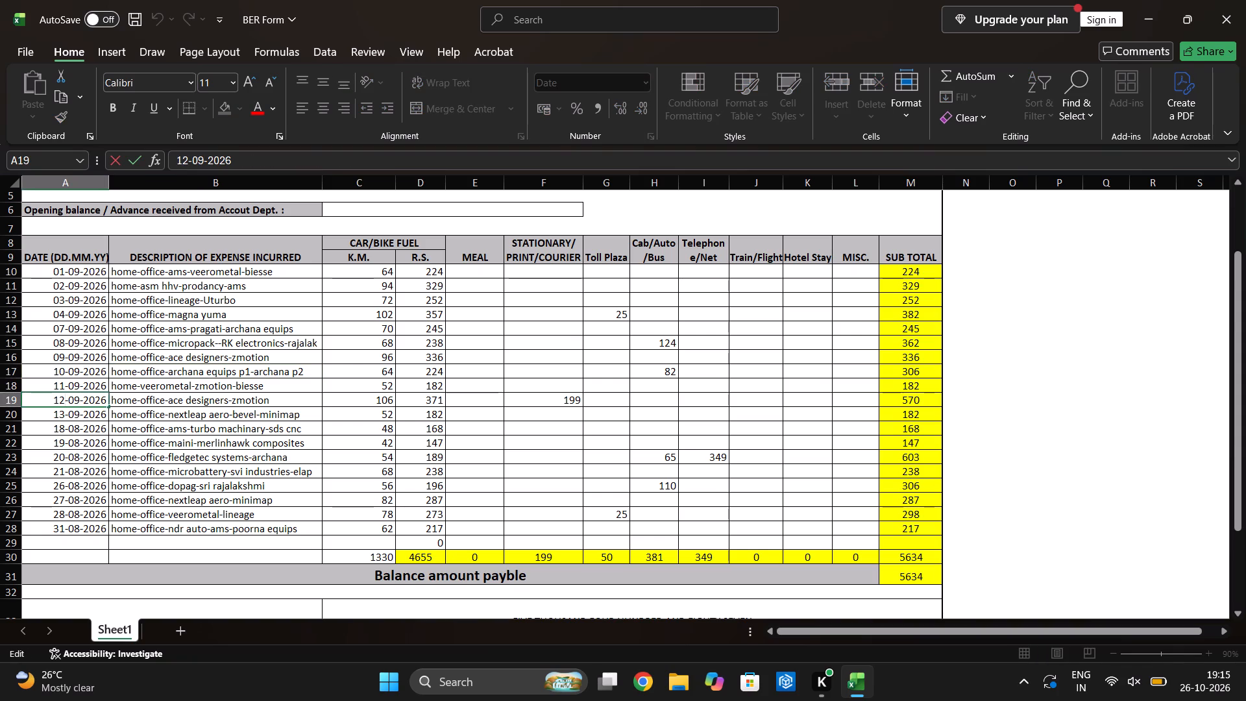
{"action": "key", "text": "Left"}
{"action": "key", "text": "Right"}
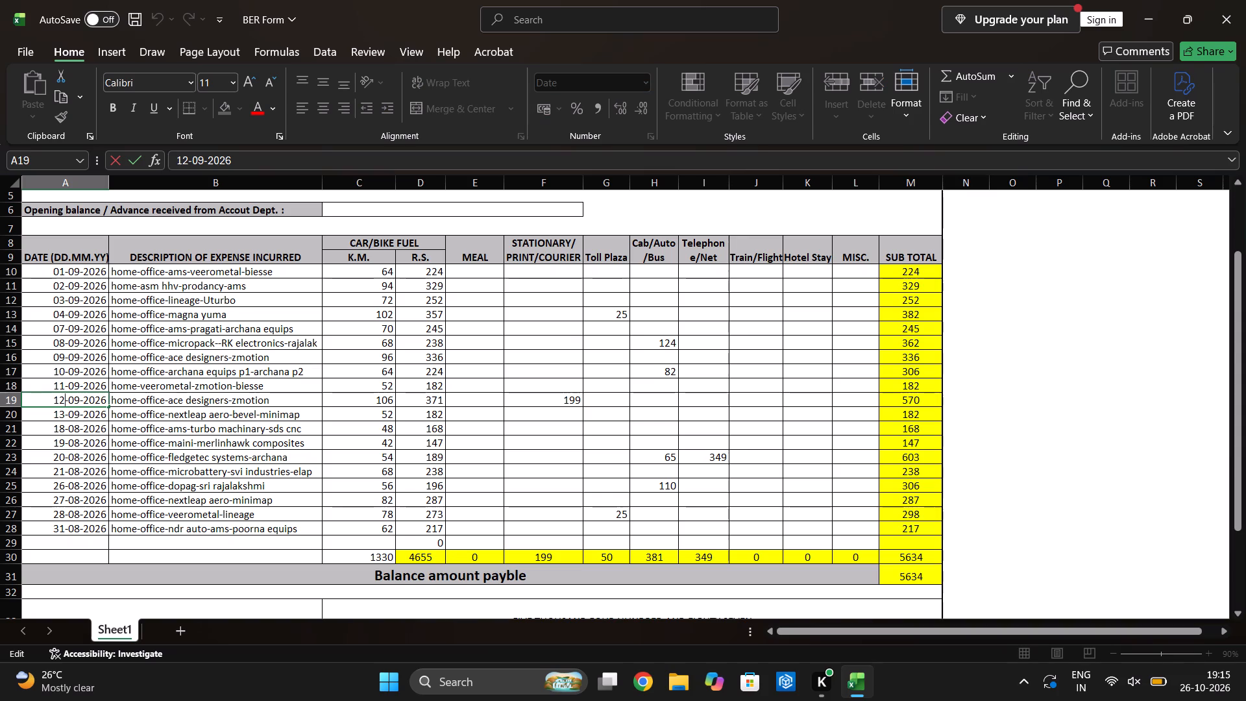
{"action": "key", "text": "BackSpace"}
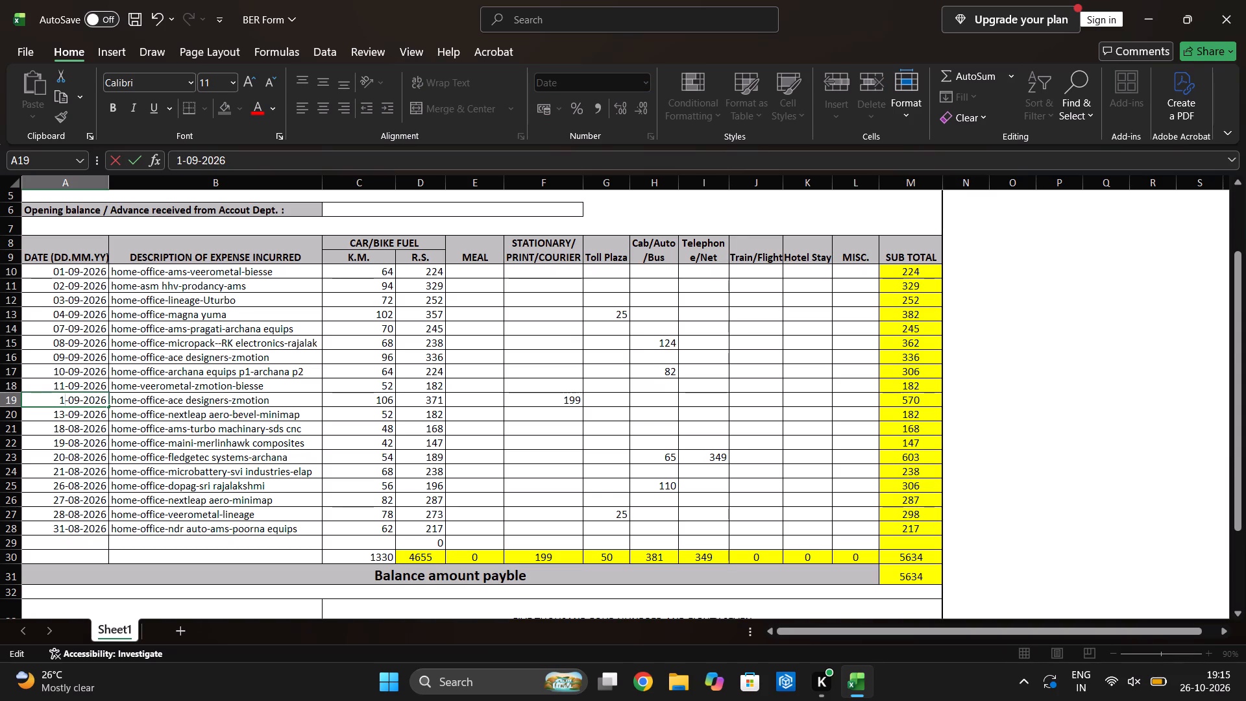
{"action": "key", "text": "4"}
{"action": "key", "text": "Return"}
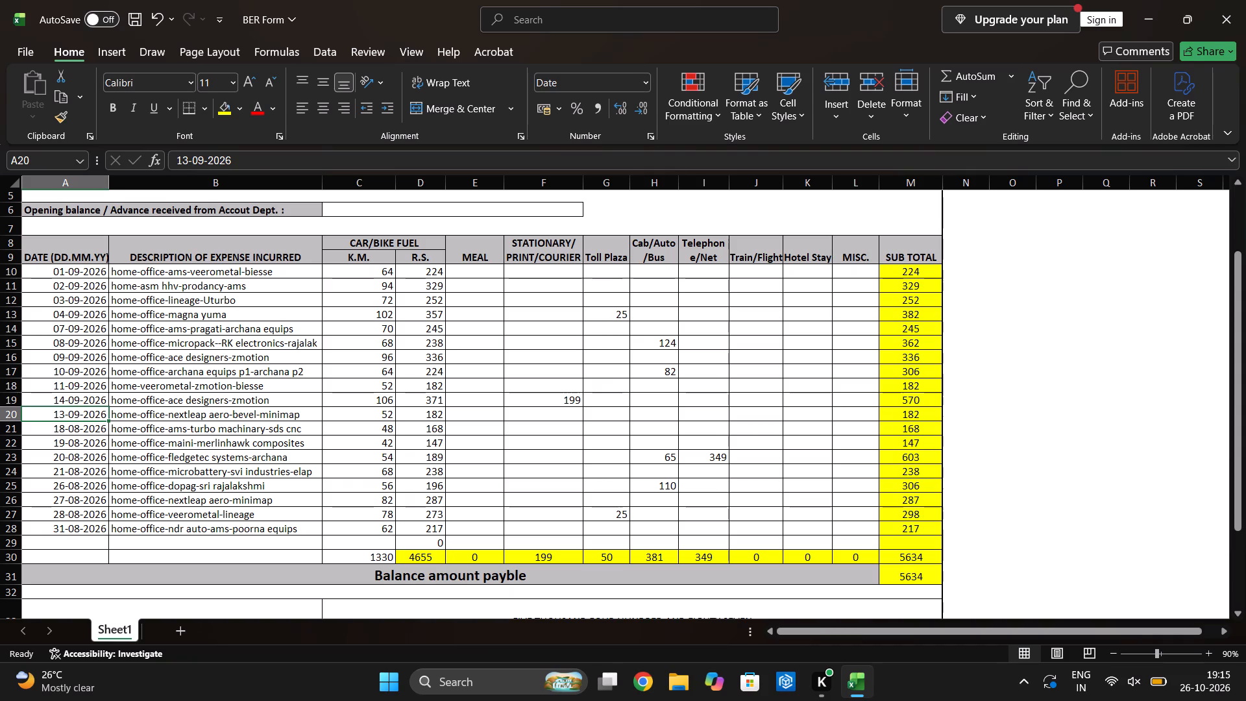
Fill the date series from A19 down through A22 so consecutive days run to 17-09-2026.
{"action": "left_click", "coordinate": [77, 401]}
{"action": "left_click_drag", "start_coordinate": [106, 406], "coordinate": [106, 463]}
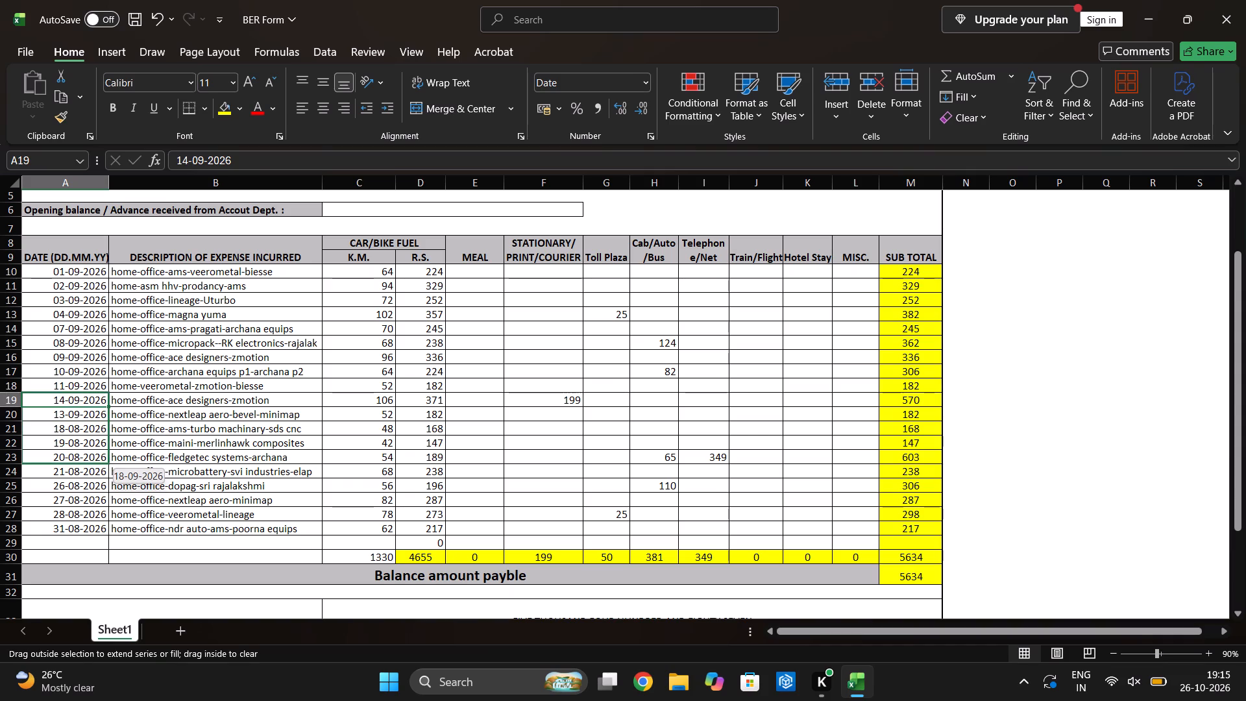
{"action": "left_click_drag", "start_coordinate": [106, 463], "coordinate": [106, 456]}
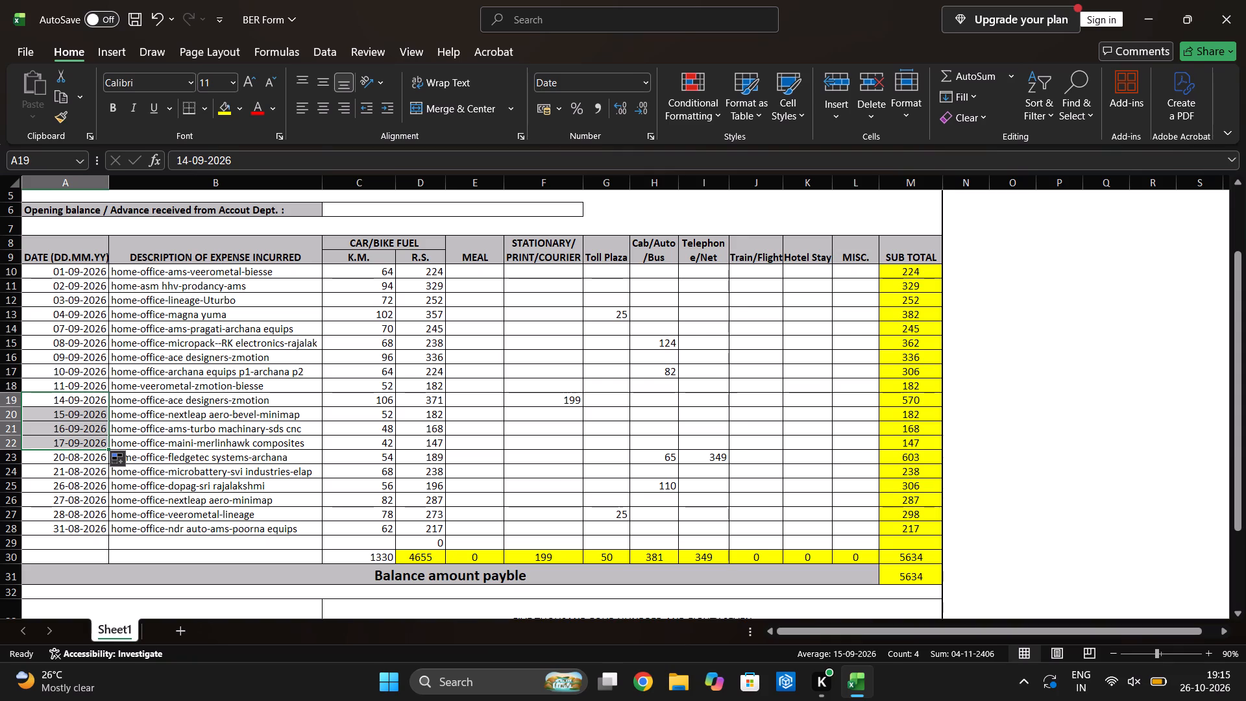
{"action": "left_click", "coordinate": [350, 398]}
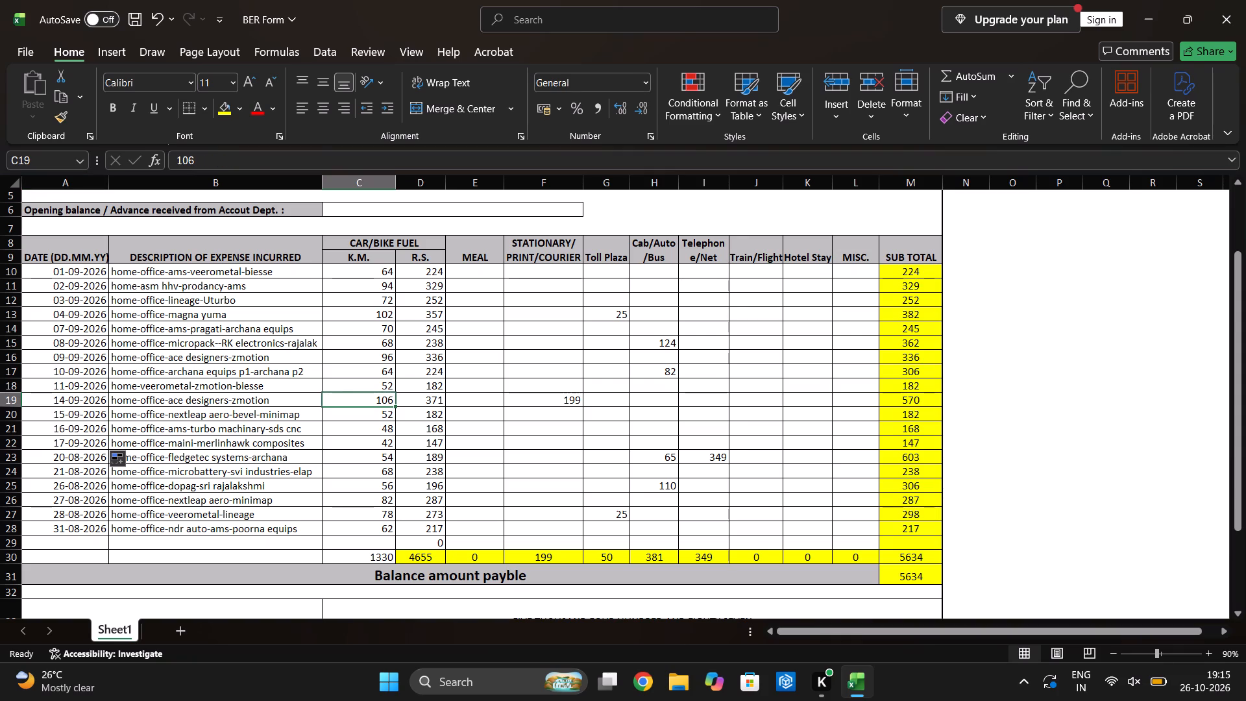
{"action": "double_click", "coordinate": [278, 401]}
{"action": "key", "text": "BackSpace"}
{"action": "key", "text": "BackSpace"}
{"action": "key", "text": "BackSpace"}
{"action": "key", "text": "BackSpace"}
{"action": "key", "text": "BackSpace"}
{"action": "key", "text": "BackSpace"}
{"action": "key", "text": "BackSpace"}
{"action": "key", "text": "BackSpace"}
{"action": "key", "text": "BackSpace"}
{"action": "key", "text": "BackSpace"}
{"action": "key", "text": "BackSpace"}
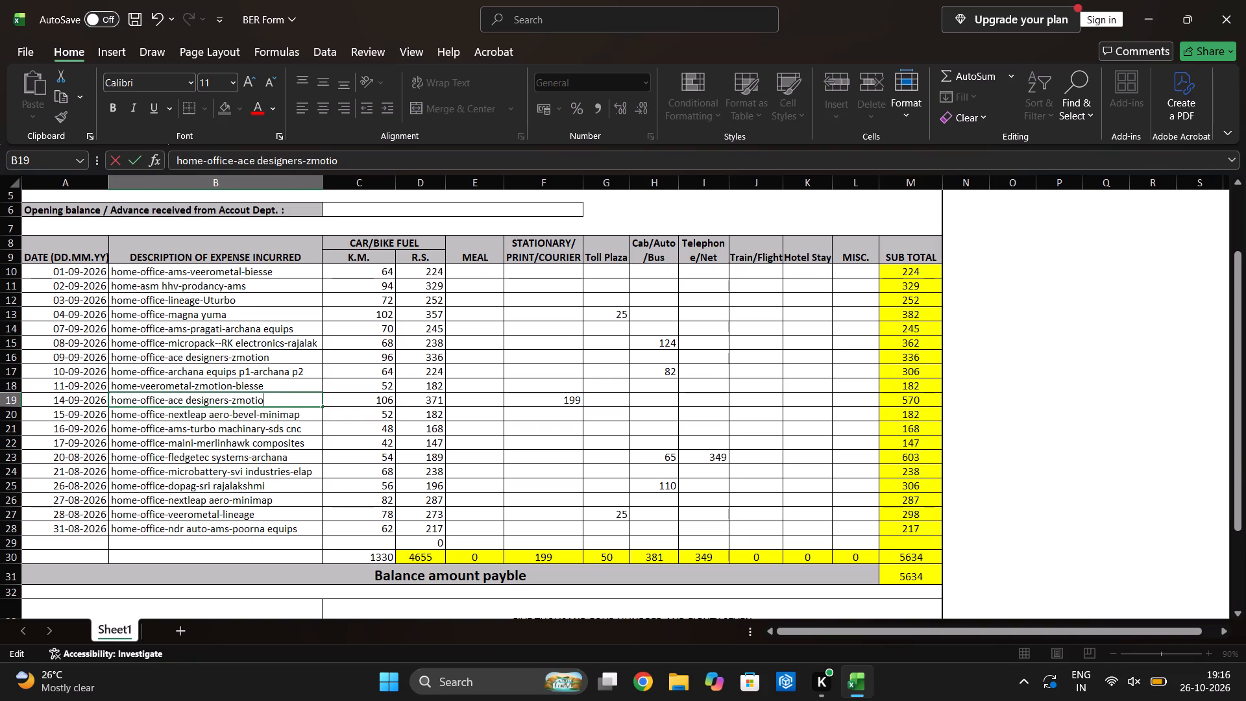
{"action": "key", "text": "BackSpace"}
{"action": "key", "text": "BackSpace"}
{"action": "key", "text": "BackSpace"}
{"action": "key", "text": "BackSpace"}
{"action": "key", "text": "BackSpace"}
{"action": "key", "text": "BackSpace"}
{"action": "key", "text": "BackSpace"}
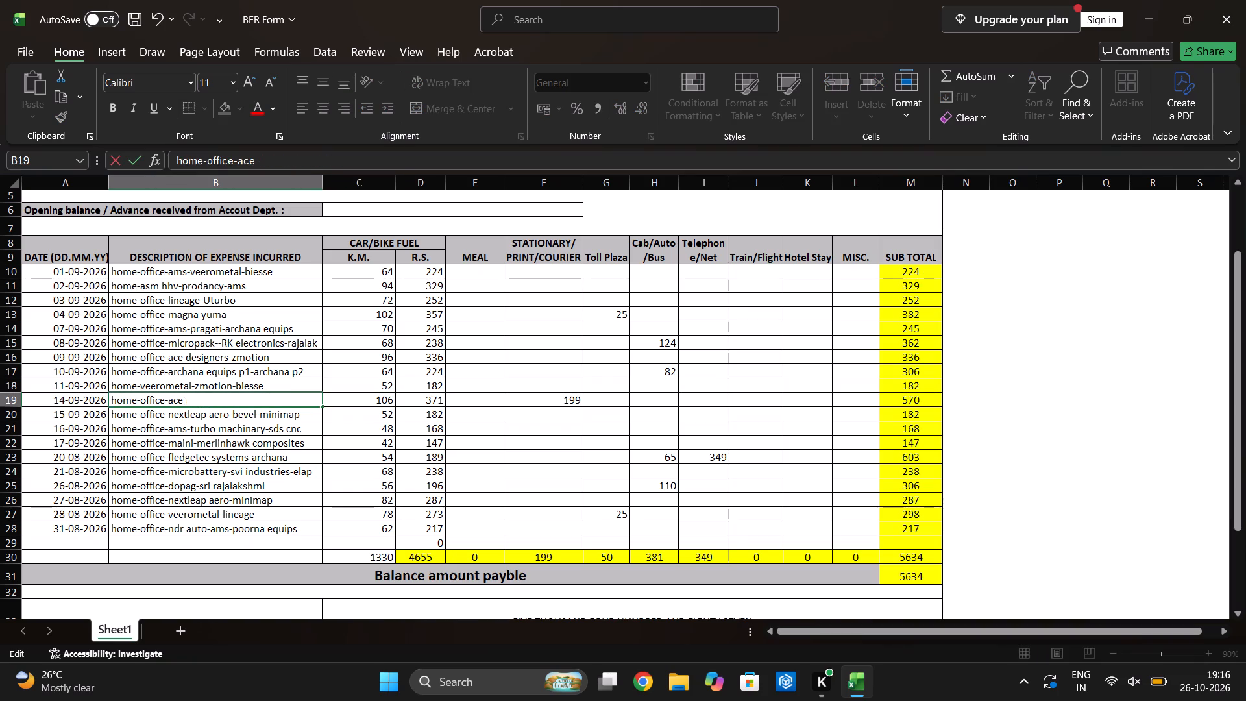
{"action": "key", "text": "BackSpace"}
{"action": "key", "text": "BackSpace"}
{"action": "key", "text": "BackSpace"}
{"action": "type", "text": "escon ge"}
{"action": "type", "text": "nser"}
{"action": "key", "text": "BackSpace"}
{"action": "key", "text": "t"}
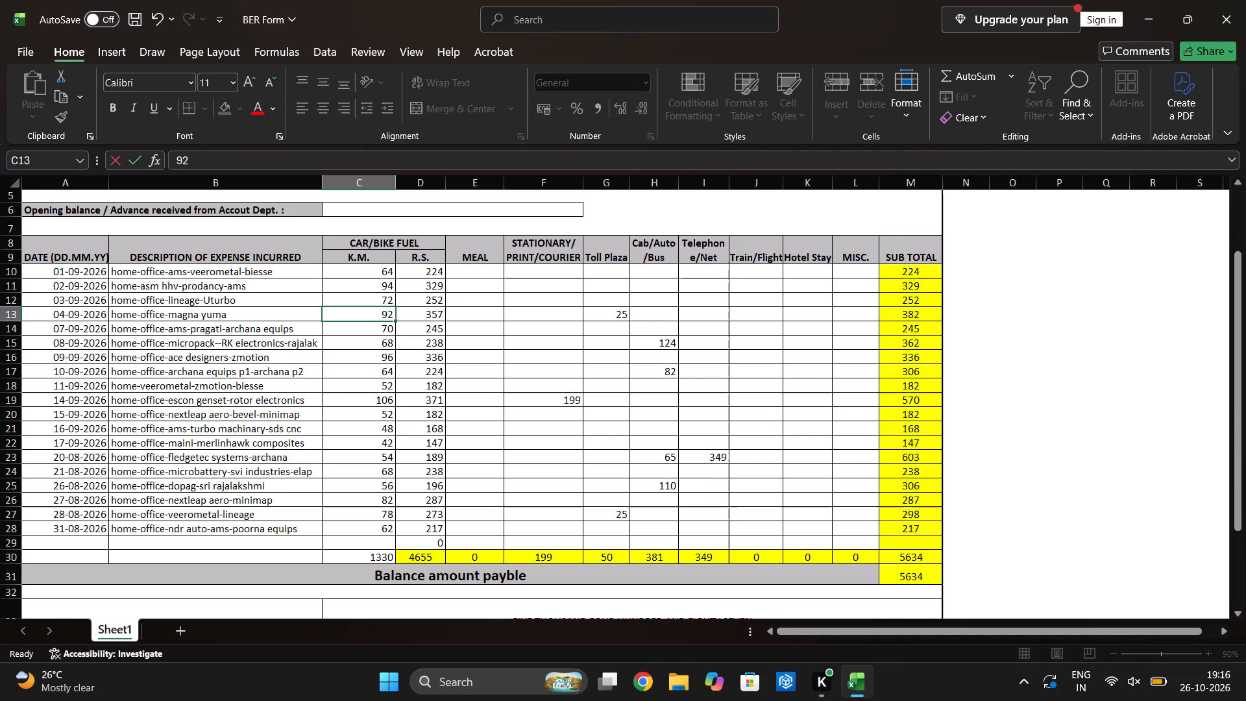
Set the car/bike fuel K.M. for the 09-09-2026 row, in C16, to 104.
{"action": "double_click", "coordinate": [385, 359]}
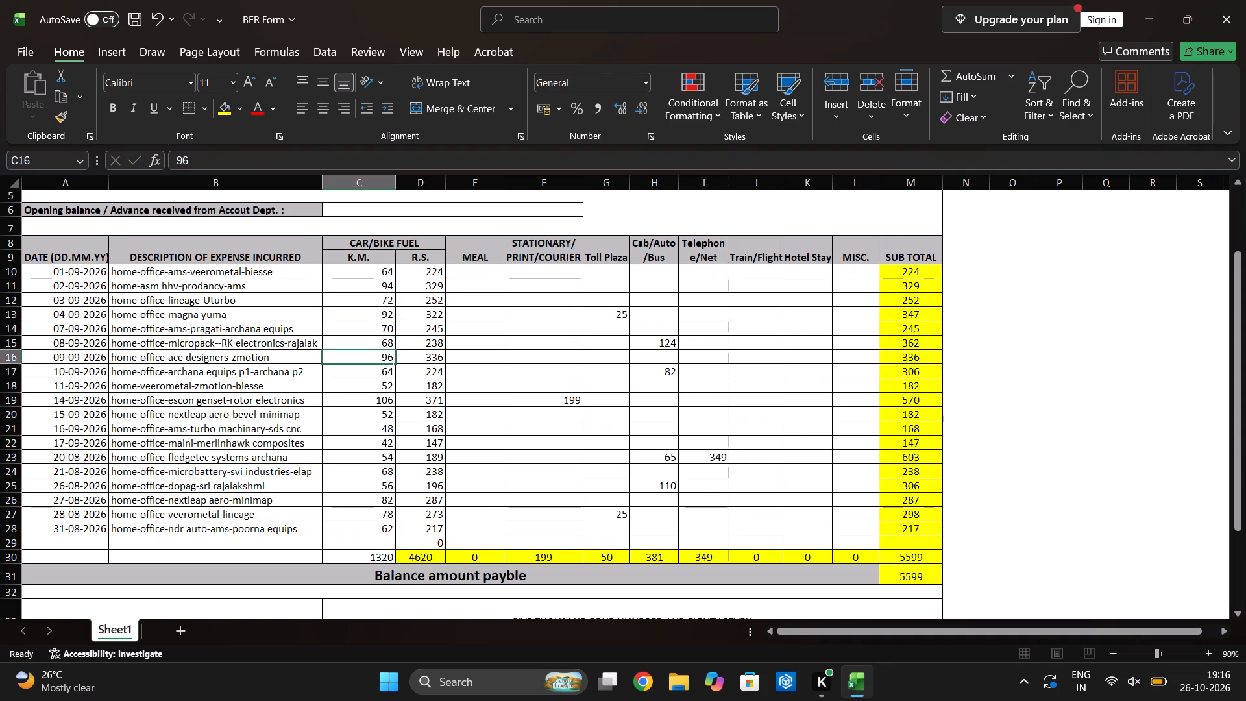
{"action": "key", "text": "Right"}
{"action": "key", "text": "BackSpace"}
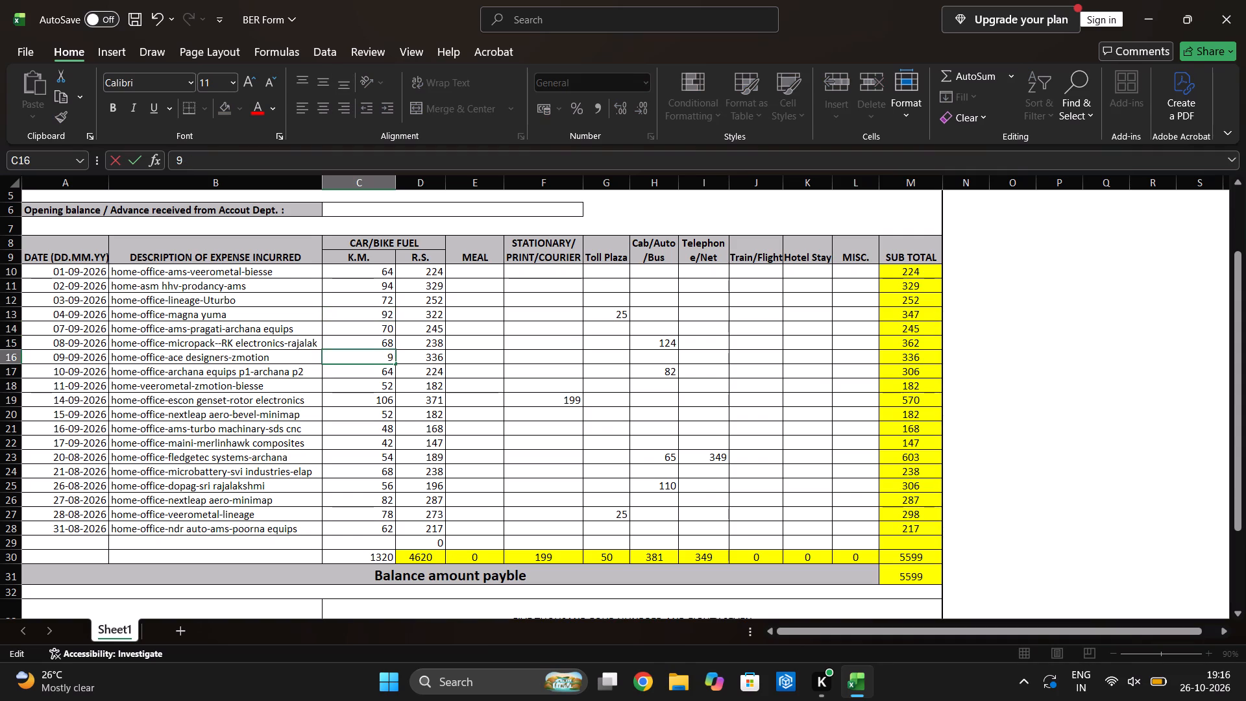
{"action": "key", "text": "BackSpace"}
{"action": "type", "text": "104"}
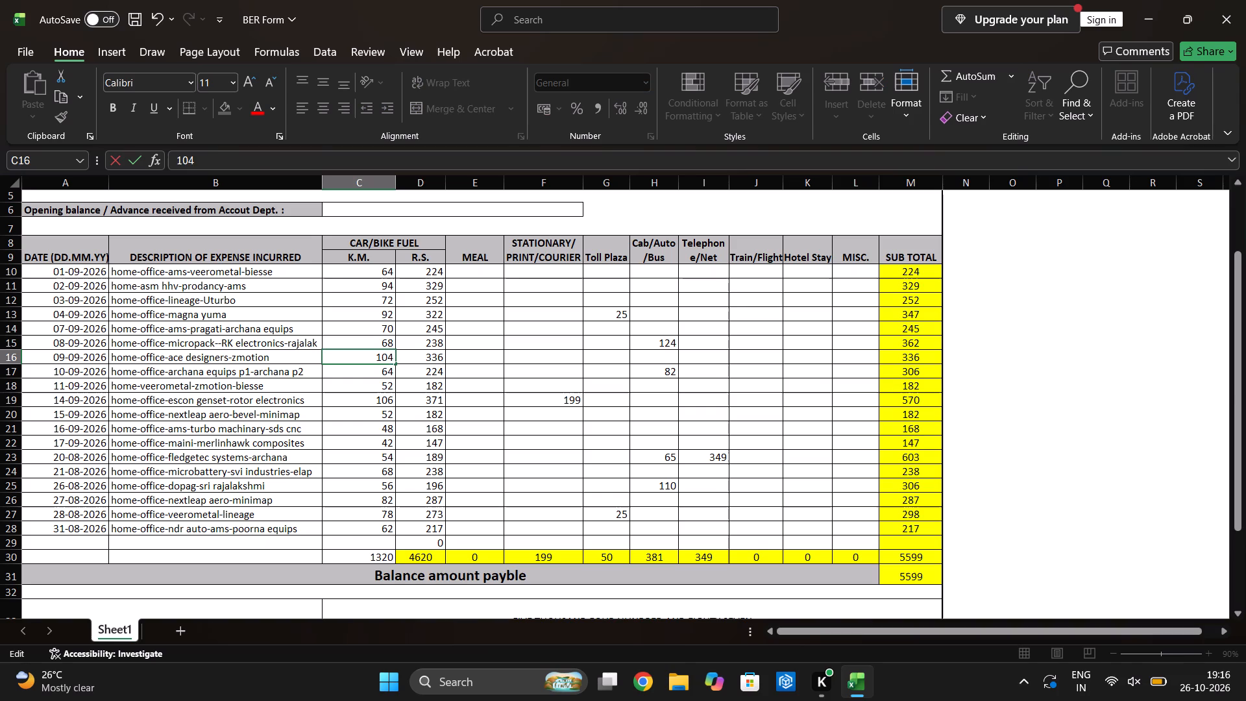
{"action": "key", "text": "Return"}
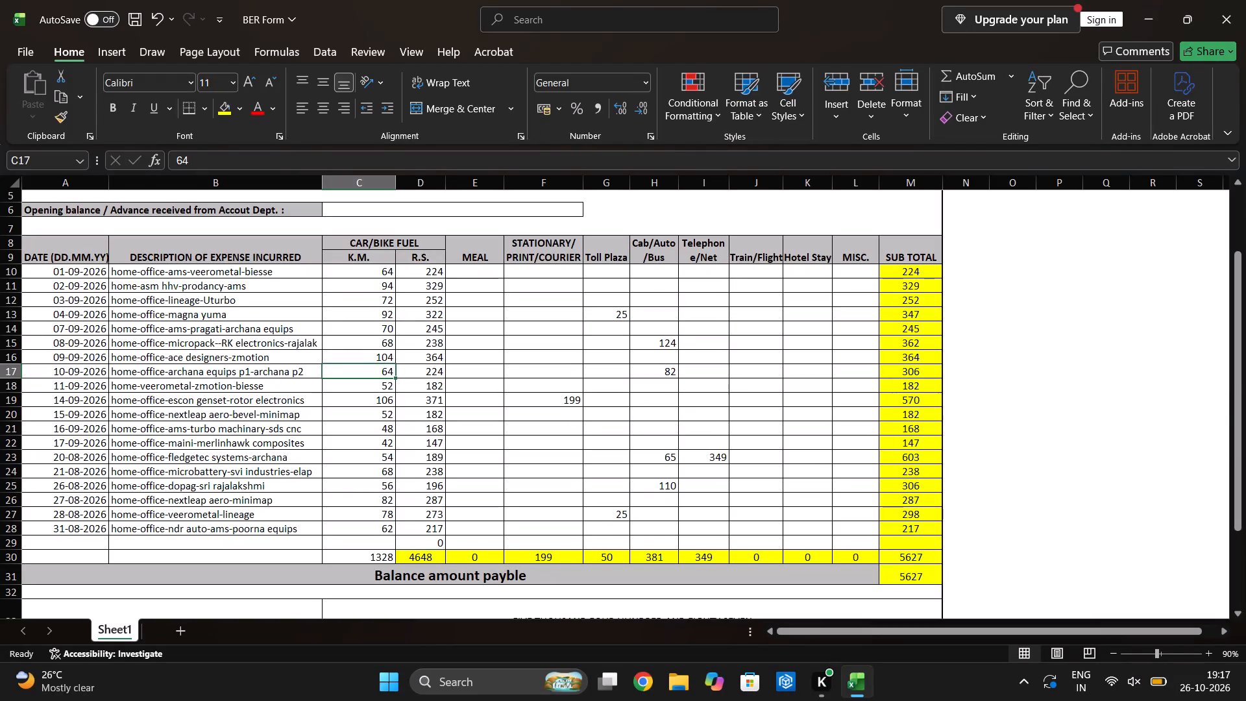
Set the car/bike fuel K.M. for the 16-09-2026 row, in C21, to 68.
{"action": "double_click", "coordinate": [369, 446]}
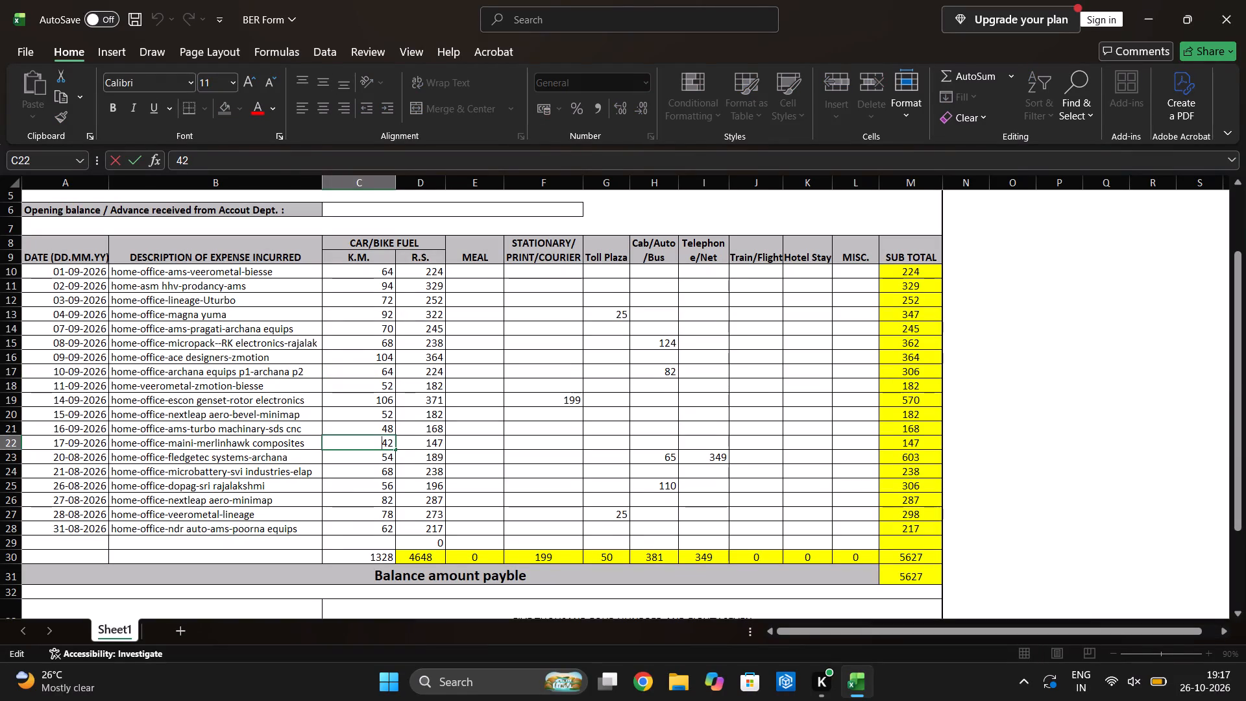
{"action": "double_click", "coordinate": [389, 427]}
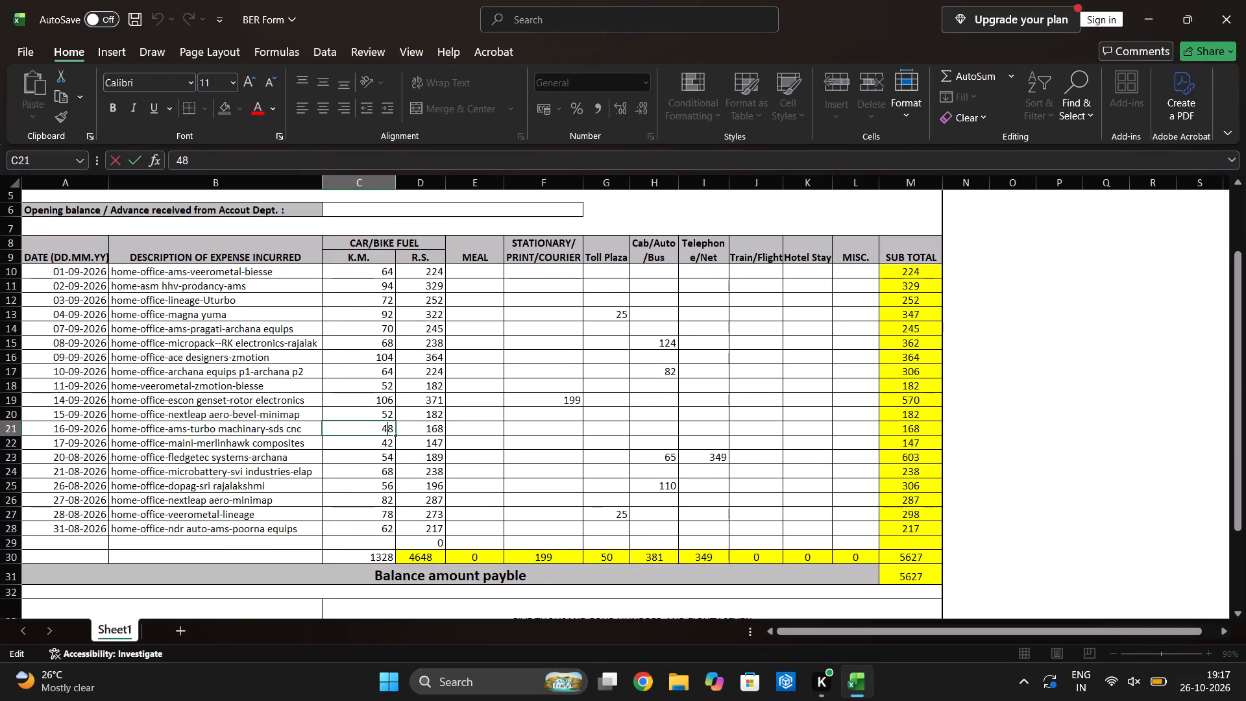
{"action": "key", "text": "Right"}
{"action": "key", "text": "BackSpace"}
{"action": "key", "text": "BackSpace"}
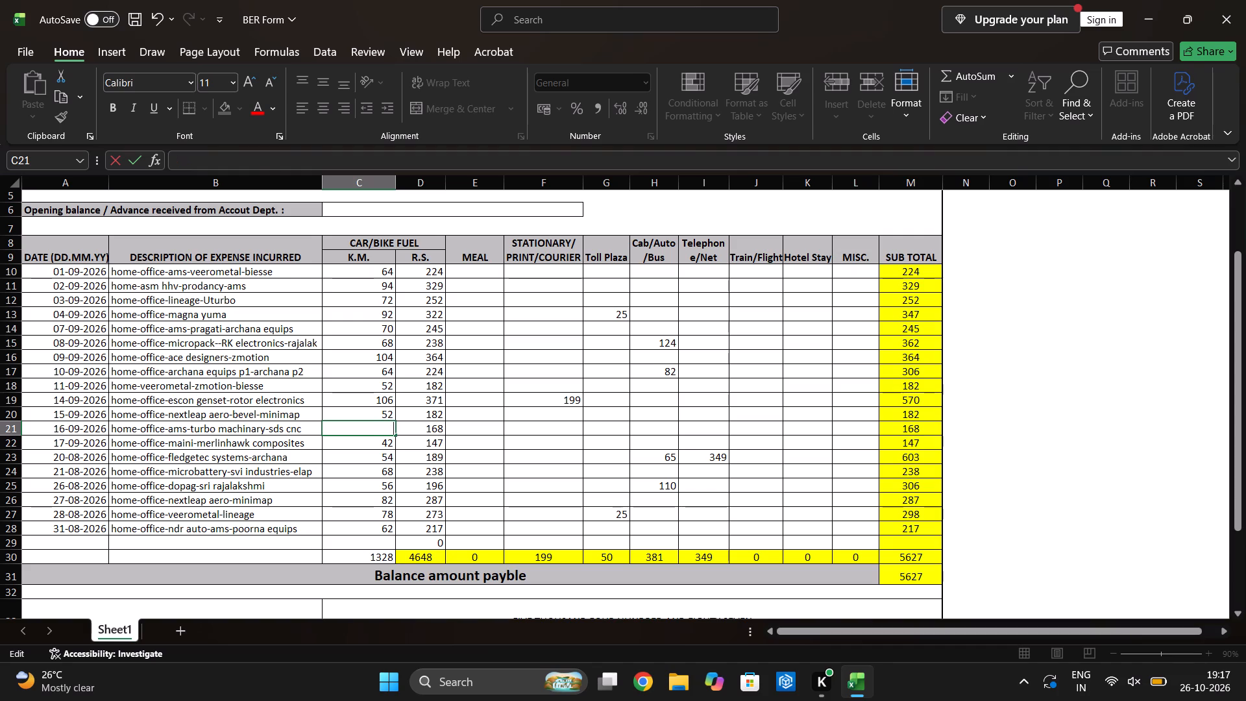
{"action": "type", "text": "68"}
{"action": "key", "text": "Return"}
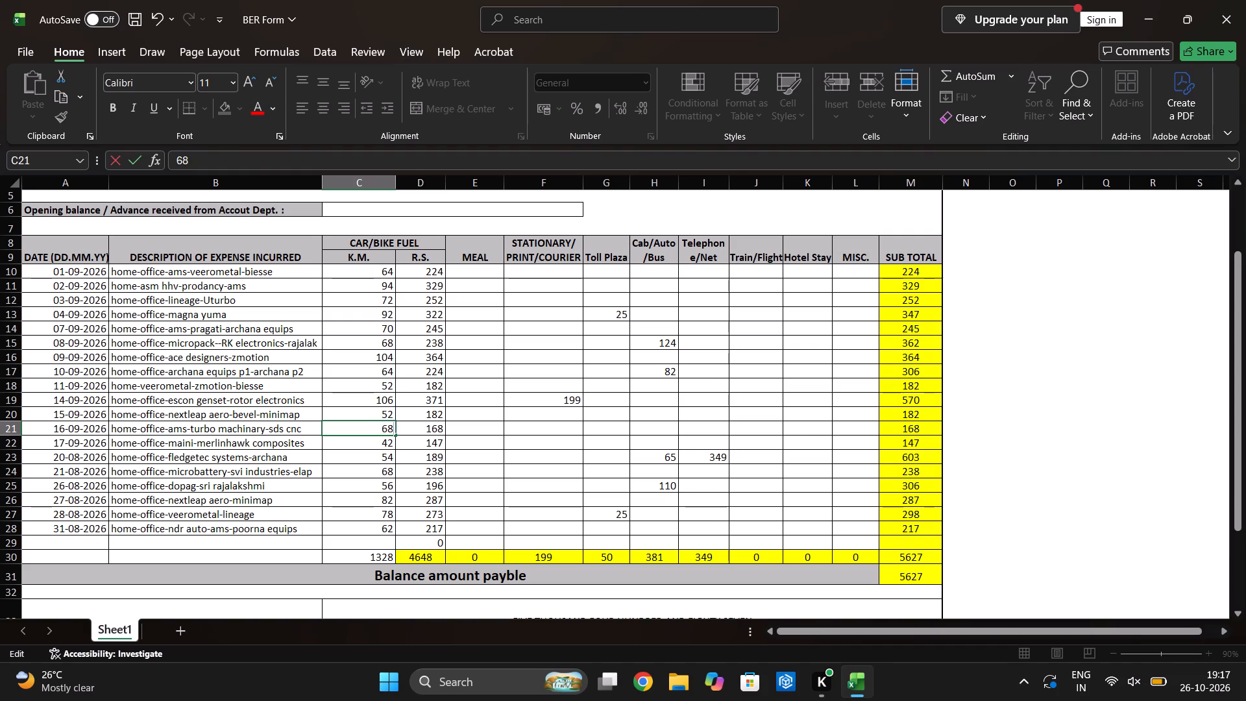
Set the car/bike fuel K.M. for the 15-09-2026 row, in C20, to 62.
{"action": "double_click", "coordinate": [384, 414]}
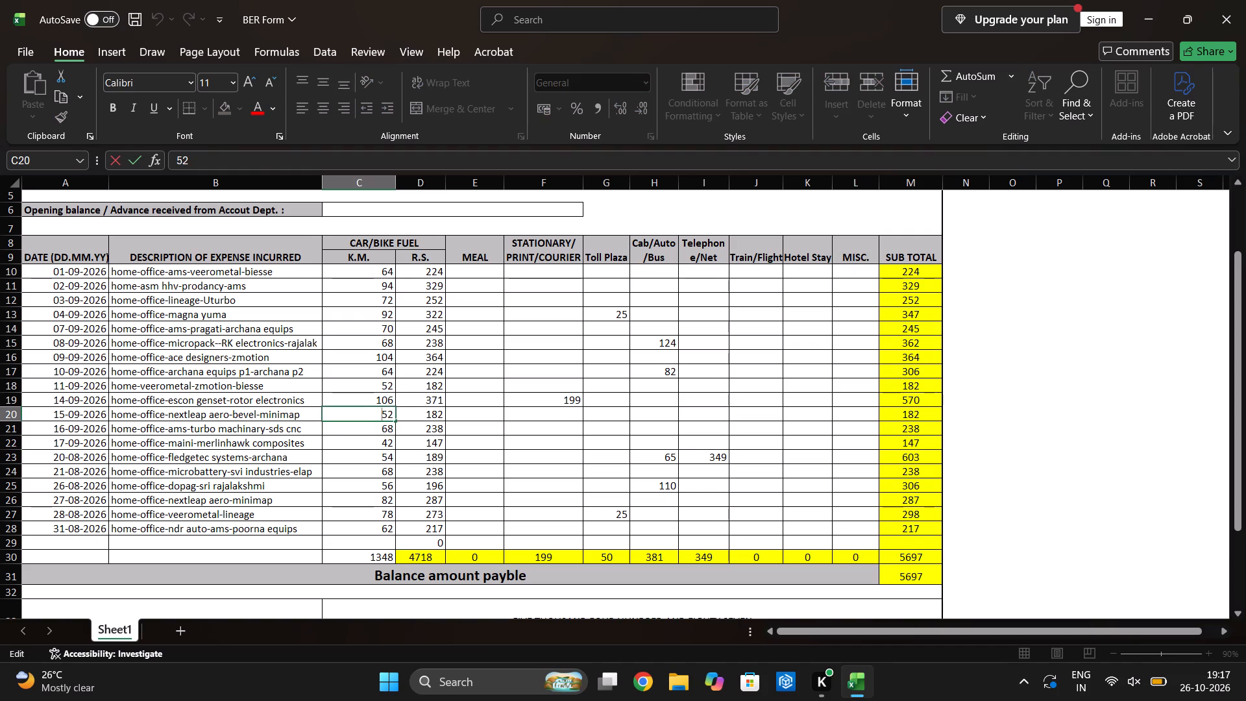
{"action": "key", "text": "Right"}
{"action": "key", "text": "BackSpace"}
{"action": "key", "text": "6"}
{"action": "key", "text": "Return"}
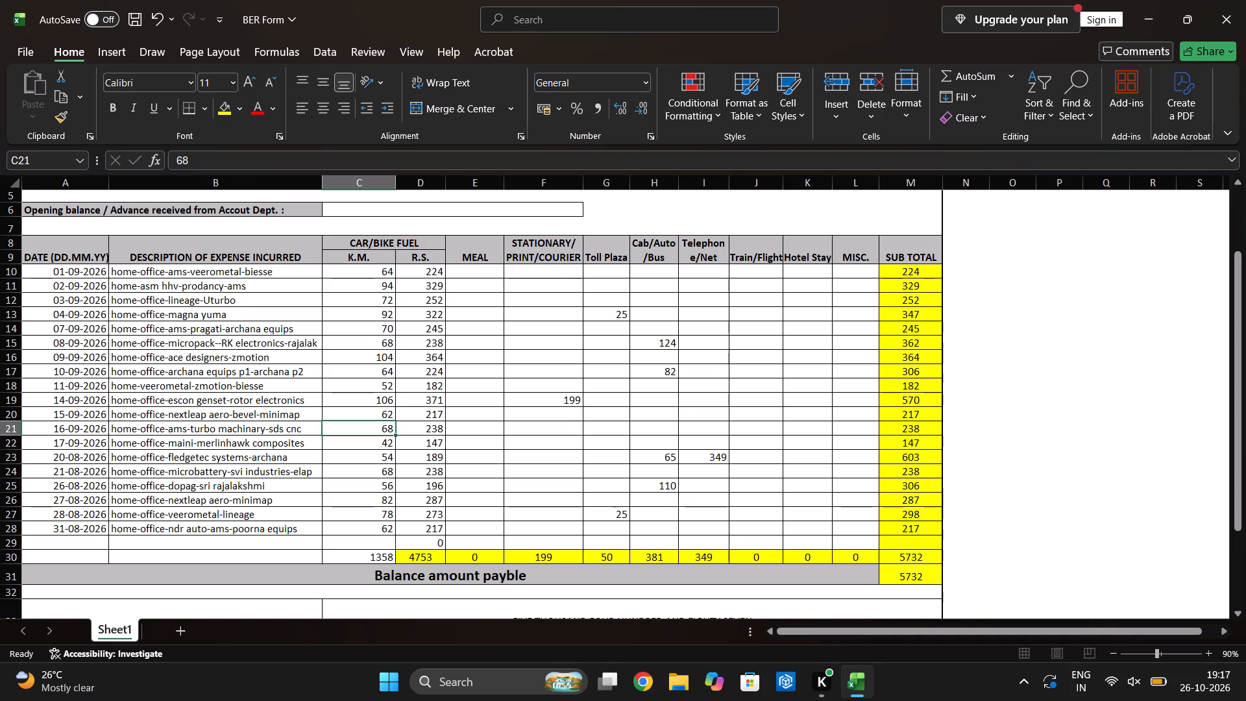
Set the car/bike fuel K.M. for the 17-09-2026 row, in C22, to 82.
{"action": "double_click", "coordinate": [380, 445]}
{"action": "key", "text": "Right"}
{"action": "key", "text": "BackSpace"}
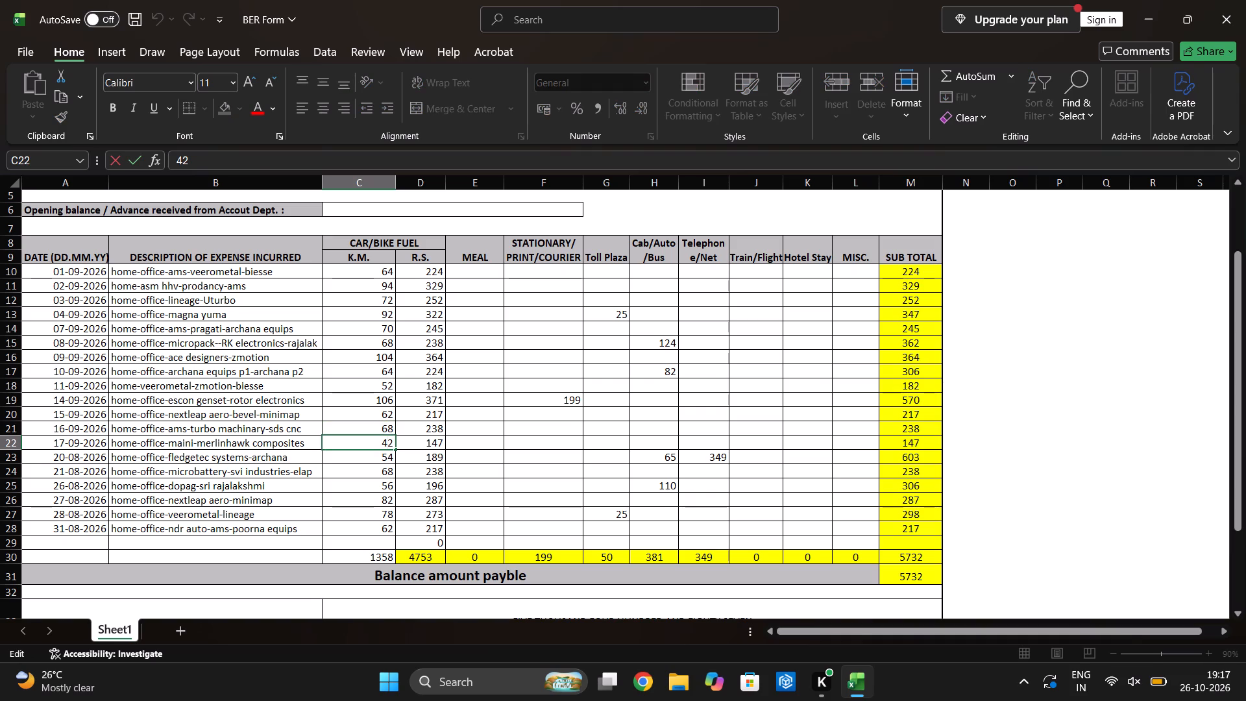
{"action": "key", "text": "8"}
{"action": "key", "text": "Return"}
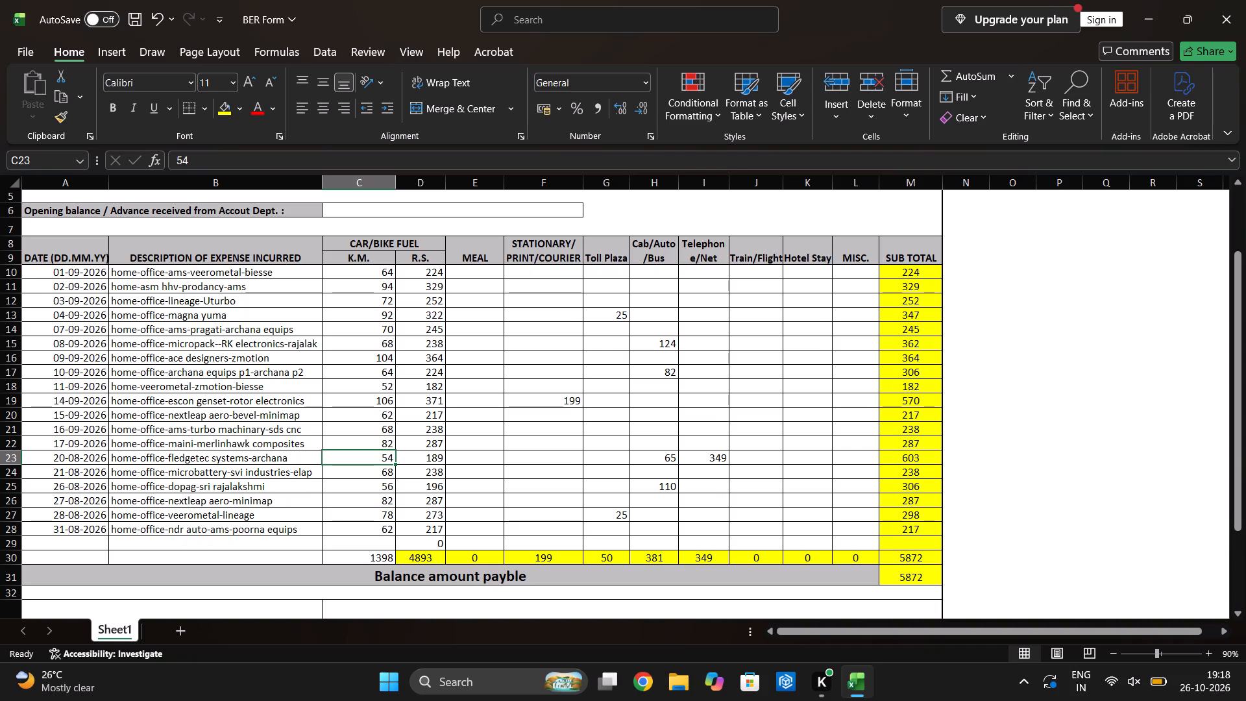
Extend the date series from A22 into A23 so the home-office-fledgetec systems-archana row is dated 18-09-2026.
{"action": "left_click", "coordinate": [89, 446]}
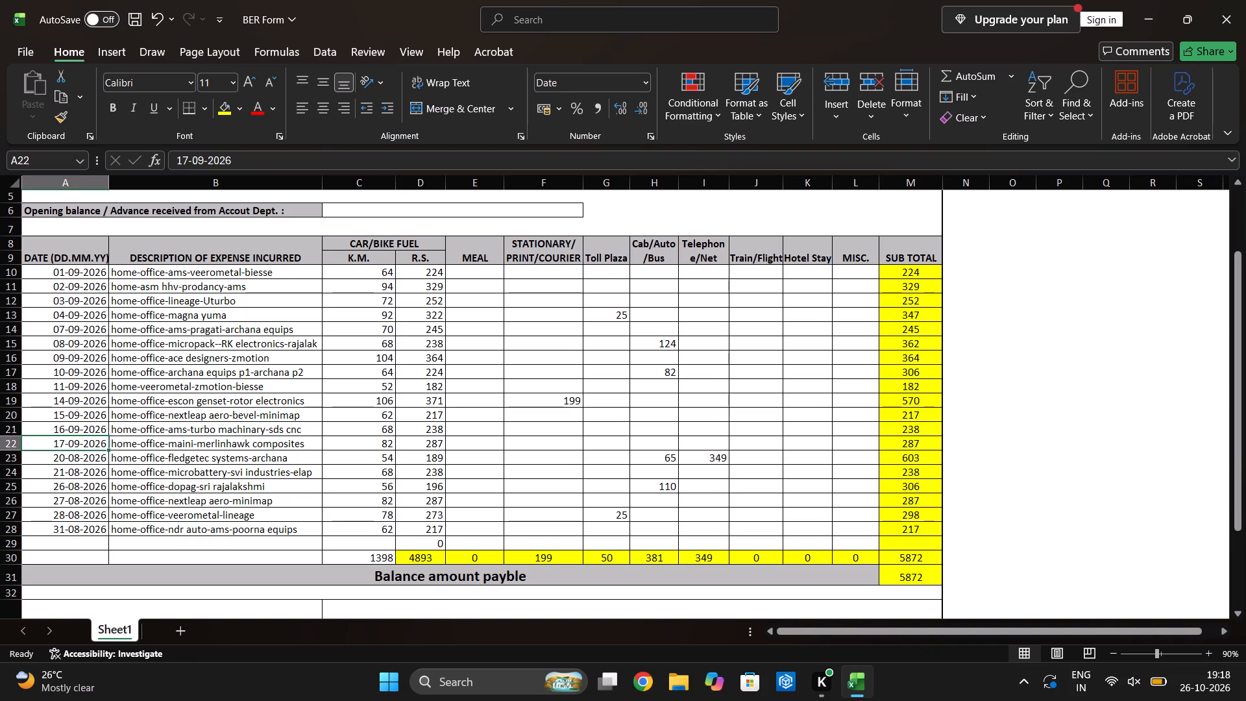
{"action": "left_click_drag", "start_coordinate": [110, 449], "coordinate": [108, 463]}
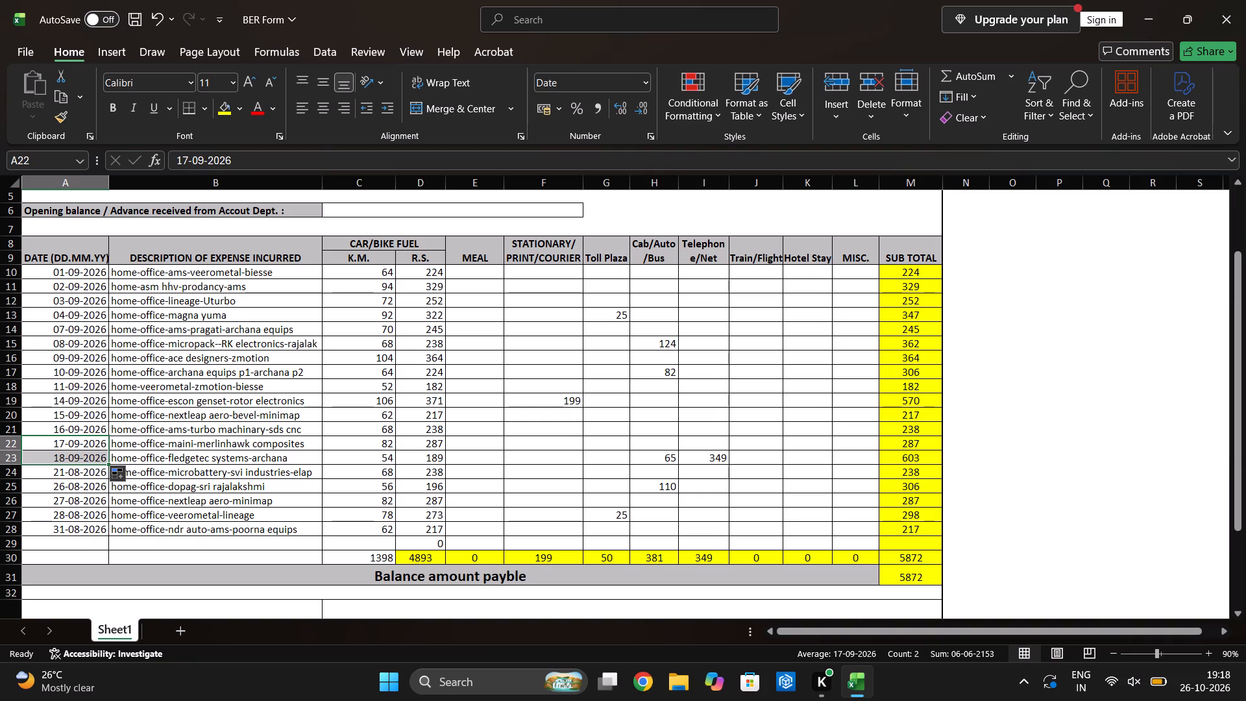
Set the car/bike fuel K.M. for the 01-09-2026 row, in C10, to 68.
{"action": "double_click", "coordinate": [391, 272]}
{"action": "key", "text": "BackSpace"}
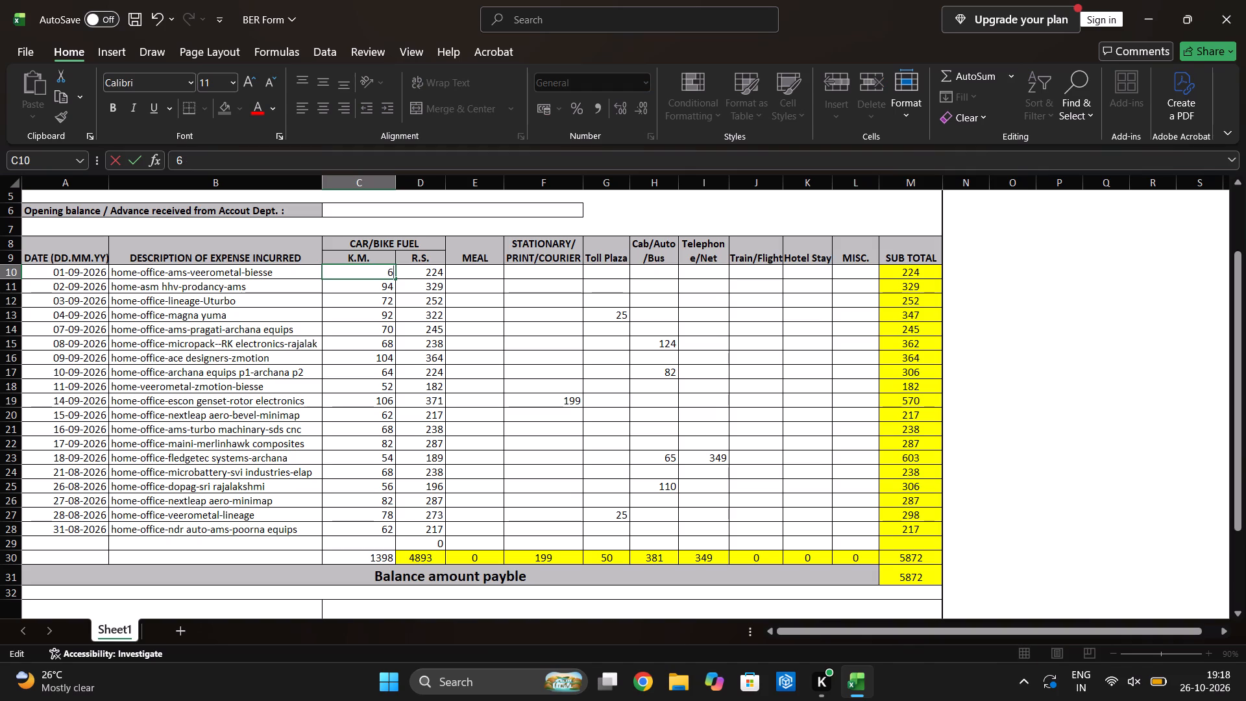
{"action": "key", "text": "8"}
{"action": "key", "text": "Return"}
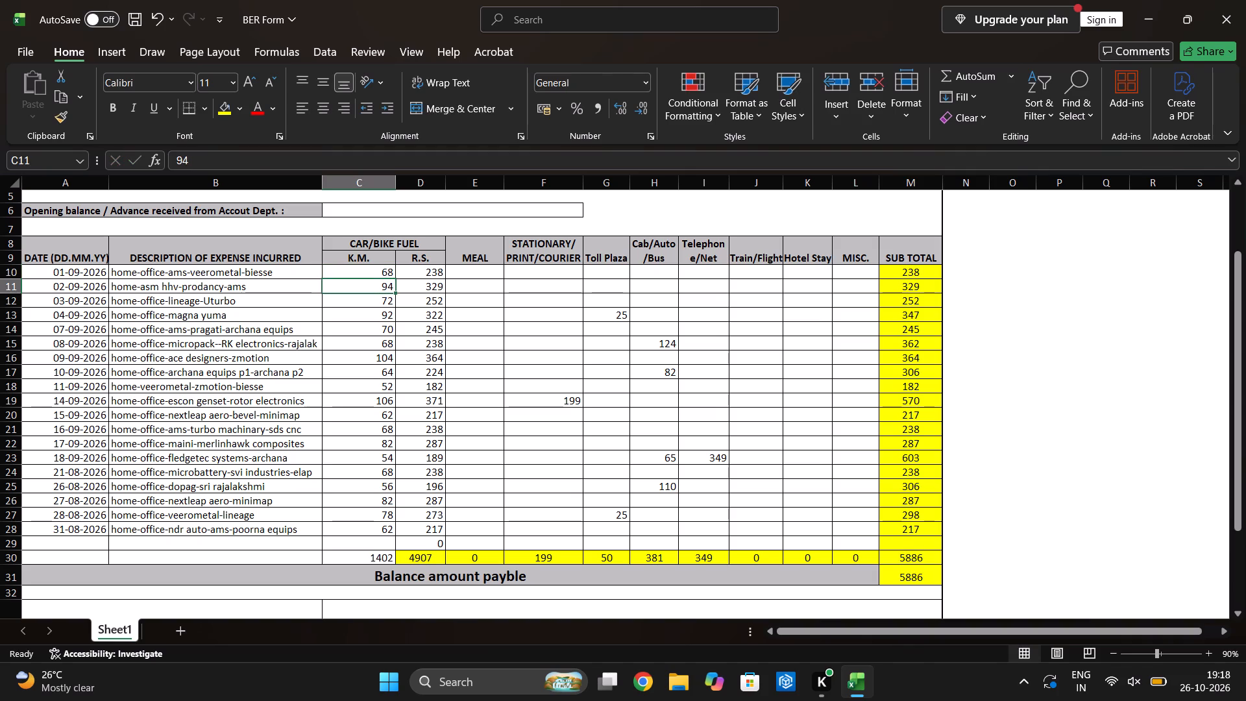
Set the date in A24, on the home-office-microbattery-svi industries-elap row, to 21-09-2026.
{"action": "scroll", "coordinate": [438, 441], "scroll_direction": "down", "scroll_amount": 1}
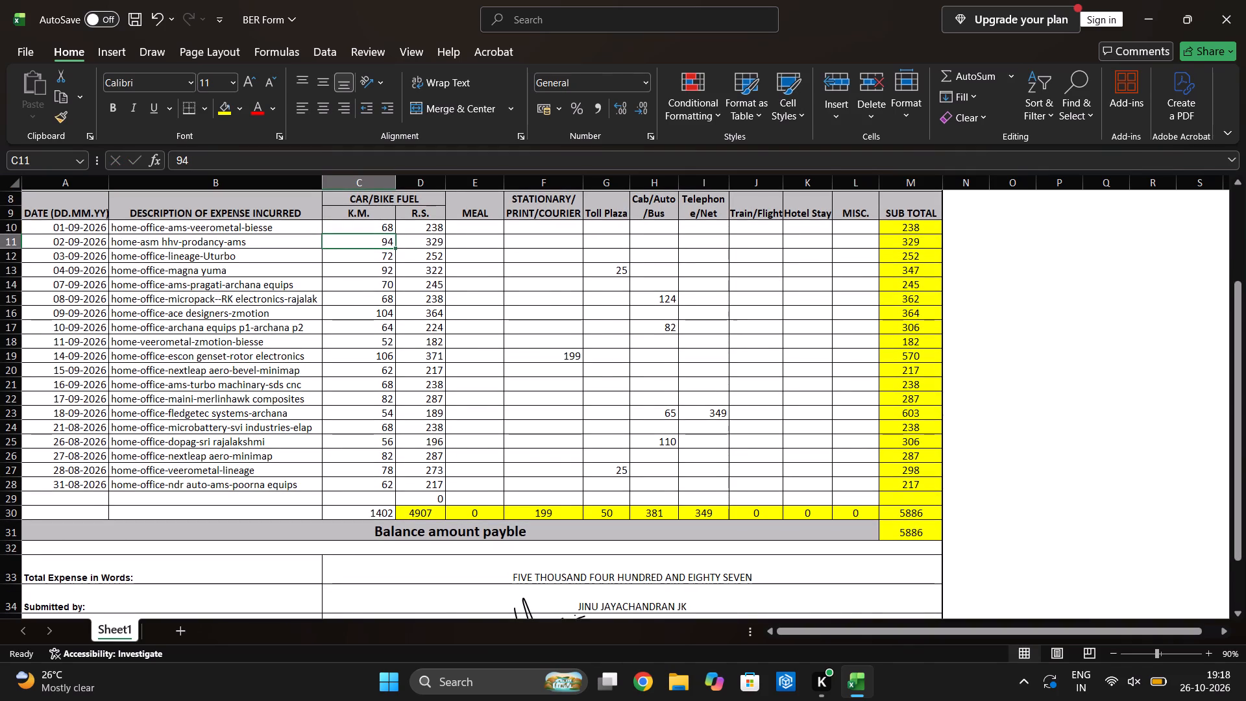
{"action": "left_click", "coordinate": [282, 400]}
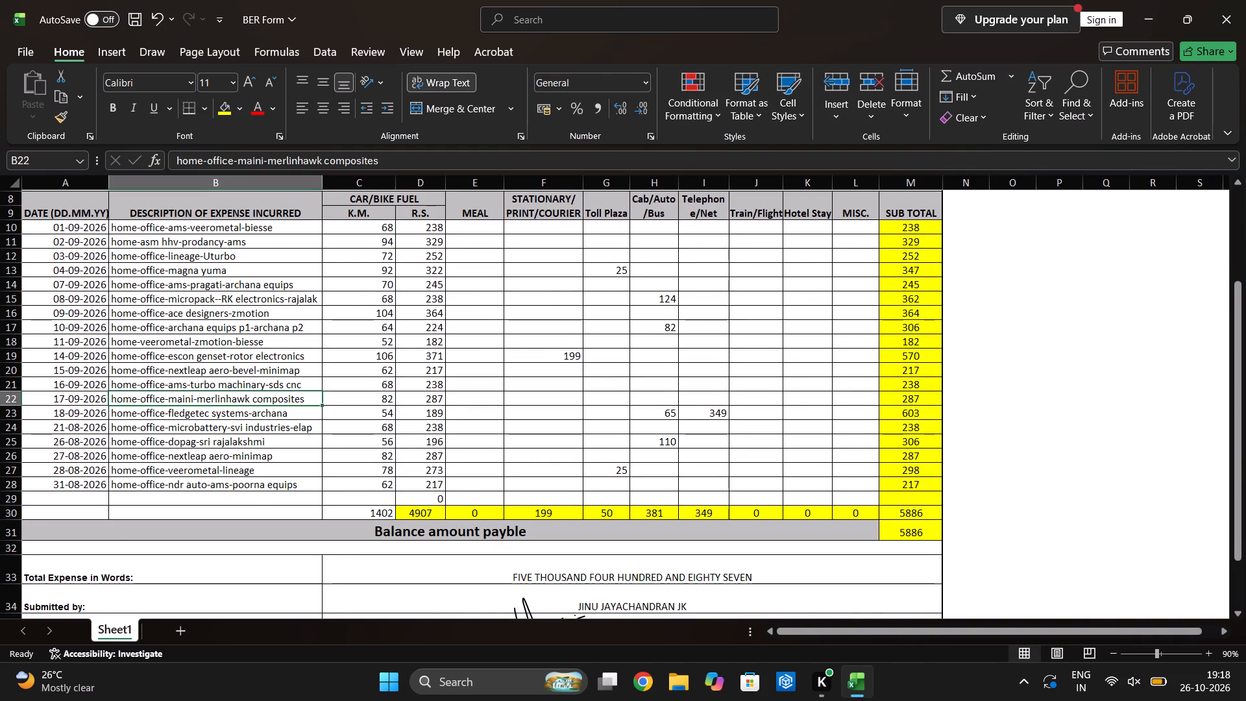
{"action": "left_click", "coordinate": [71, 399]}
{"action": "left_click", "coordinate": [82, 415]}
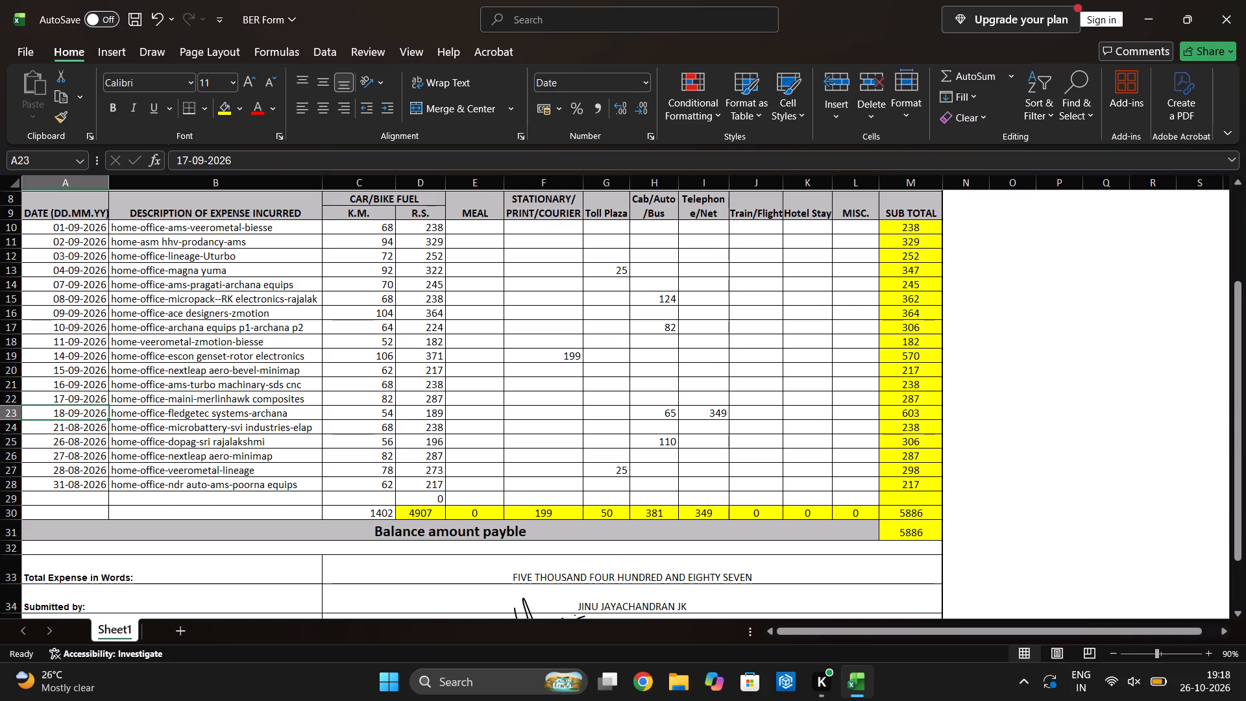
{"action": "double_click", "coordinate": [75, 426]}
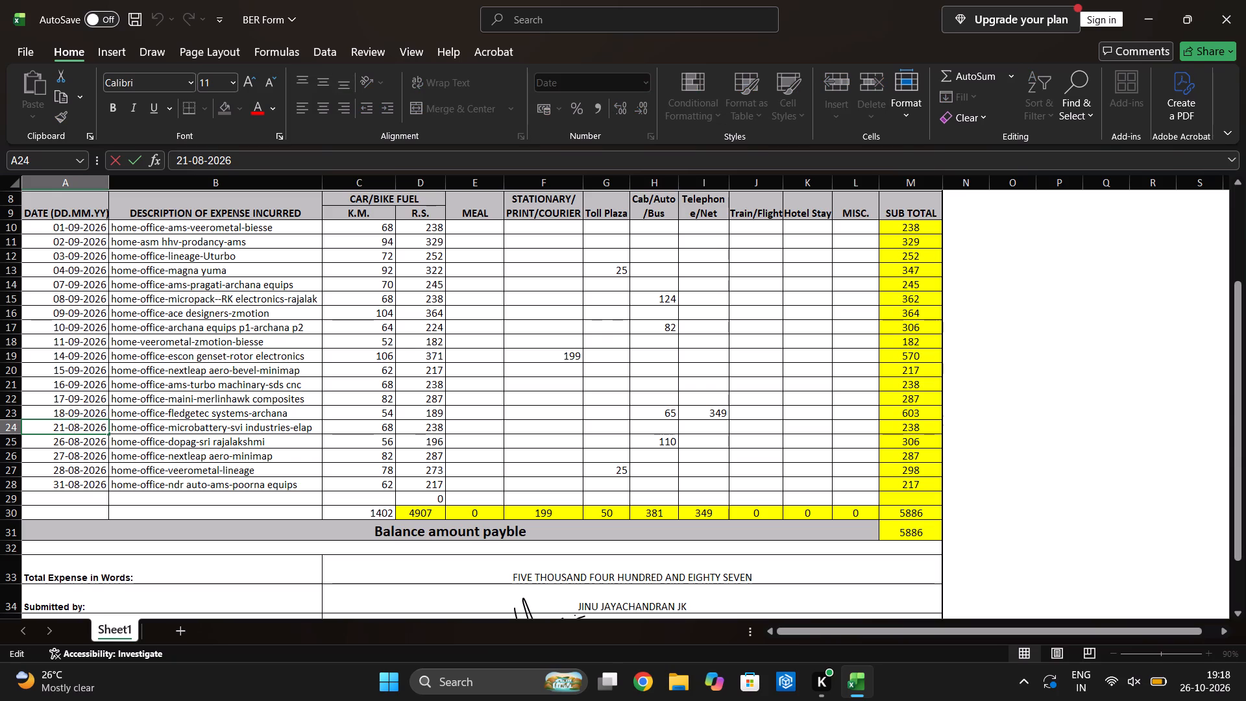
{"action": "key", "text": "Right"}
{"action": "key", "text": "BackSpace"}
{"action": "key", "text": "9"}
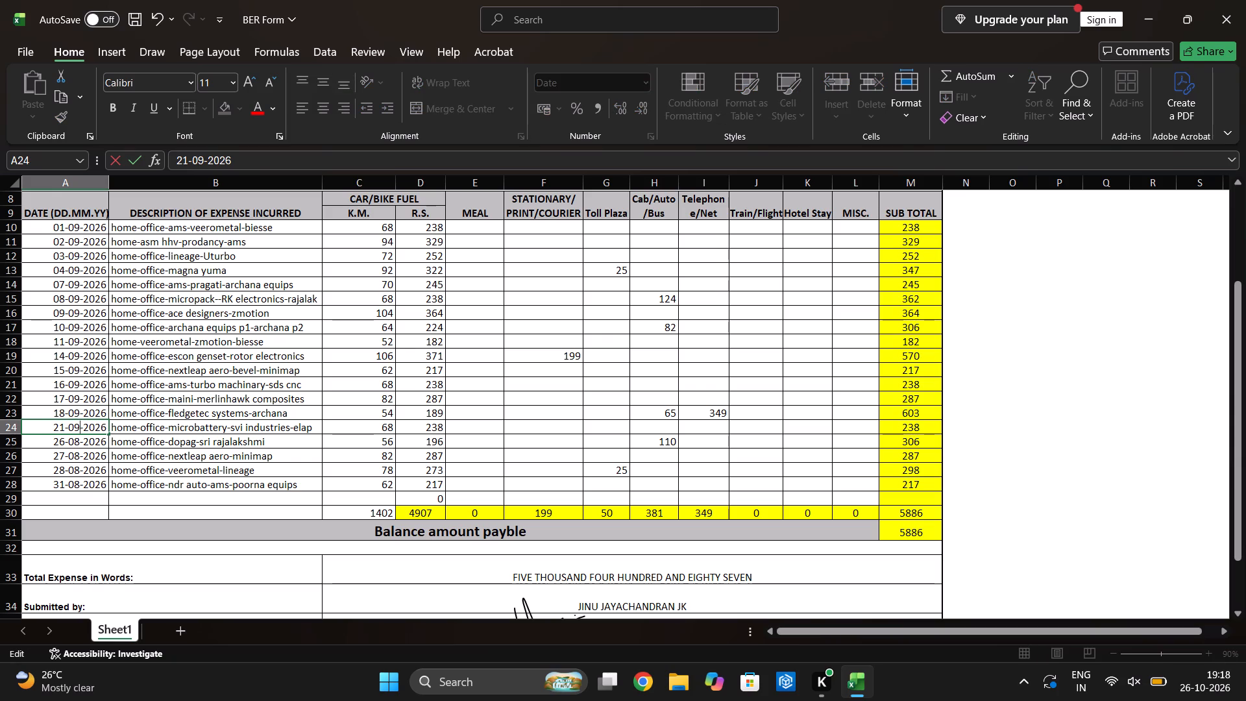
{"action": "key", "text": "Return"}
Fill the date series from A24 down through A28 so consecutive days run to 25-09-2026.
{"action": "left_click", "coordinate": [83, 426]}
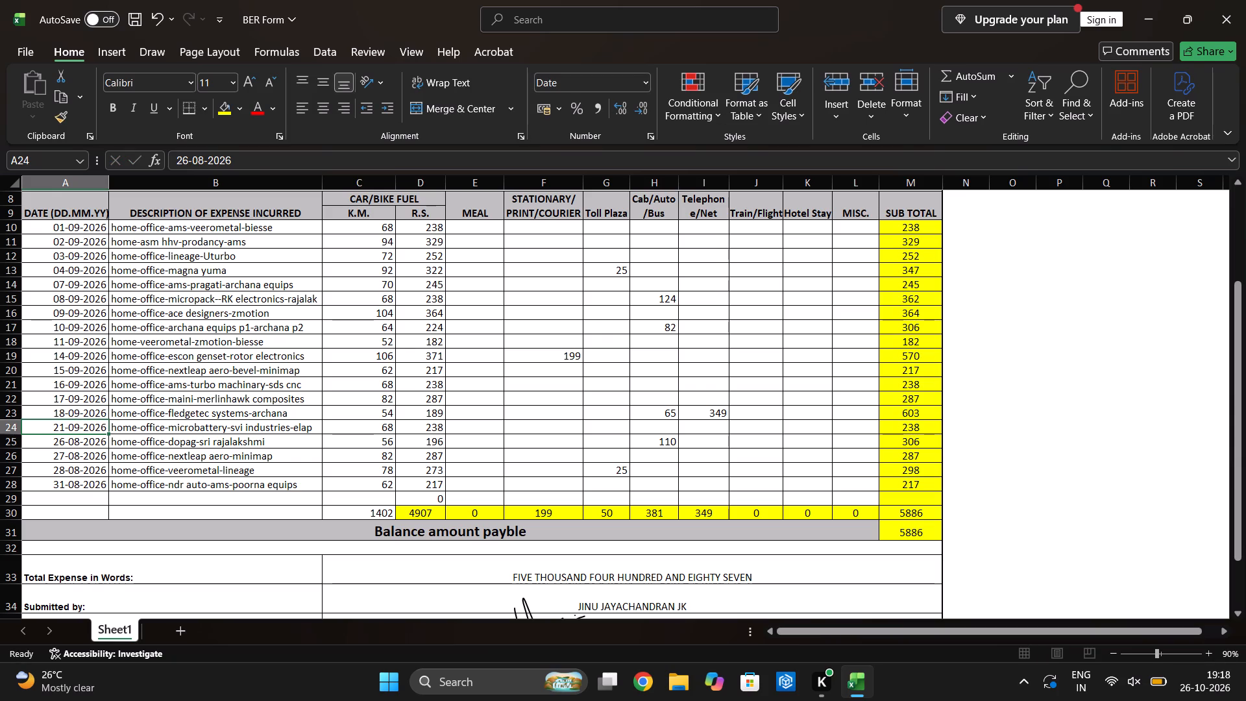
{"action": "left_click_drag", "start_coordinate": [108, 434], "coordinate": [106, 462]}
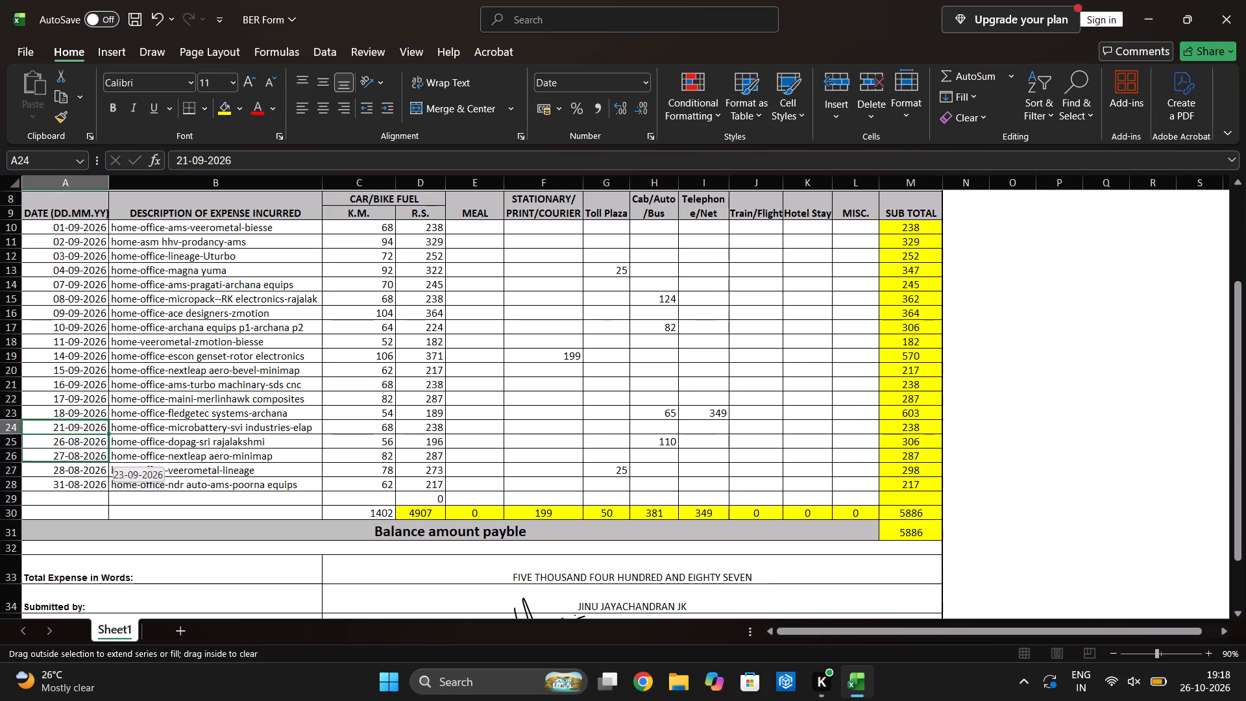
{"action": "left_click_drag", "start_coordinate": [106, 462], "coordinate": [107, 489]}
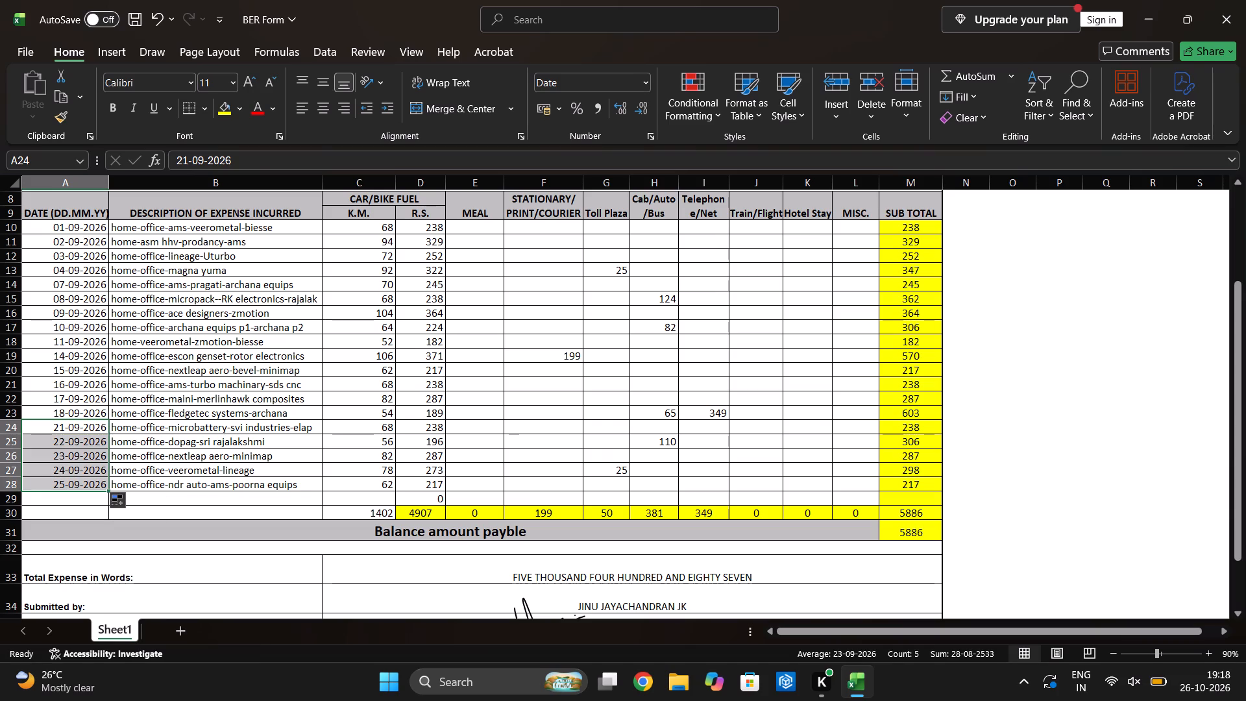
Set the car/bike fuel K.M. for the 18-09-2026 home-office-fledgetec systems-archana row, in C23, to 74.
{"action": "left_click", "coordinate": [164, 429]}
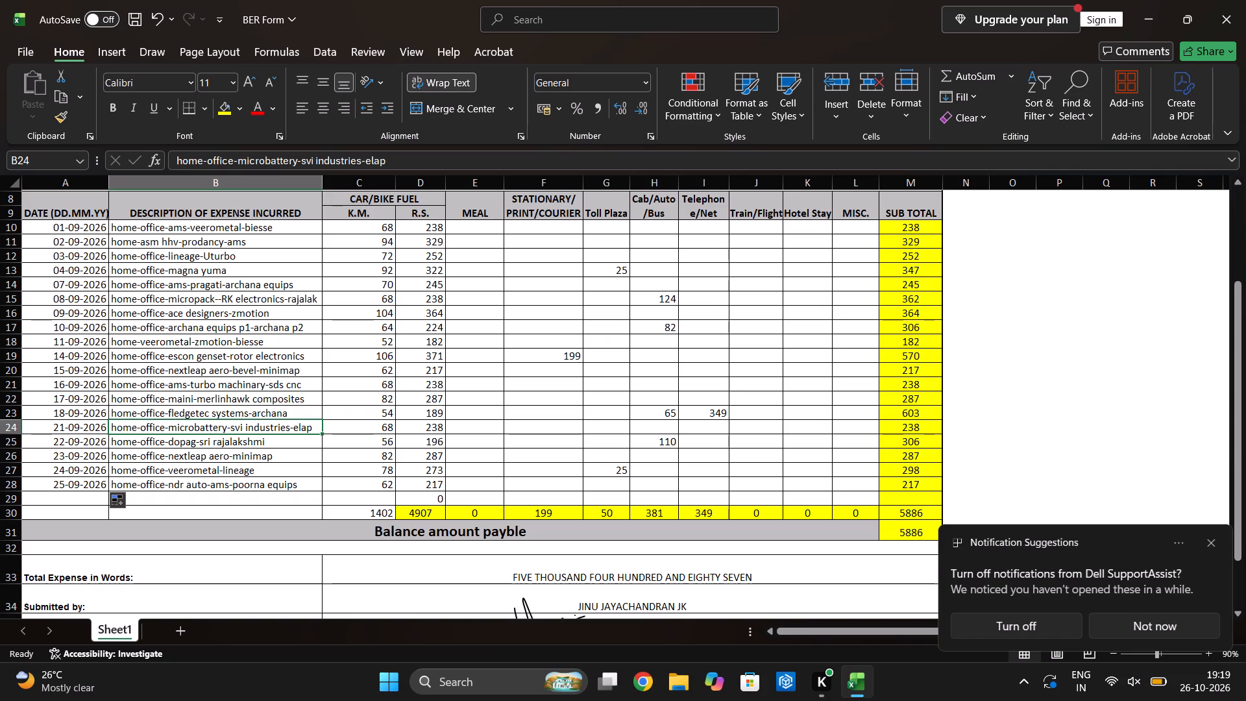
{"action": "double_click", "coordinate": [386, 417]}
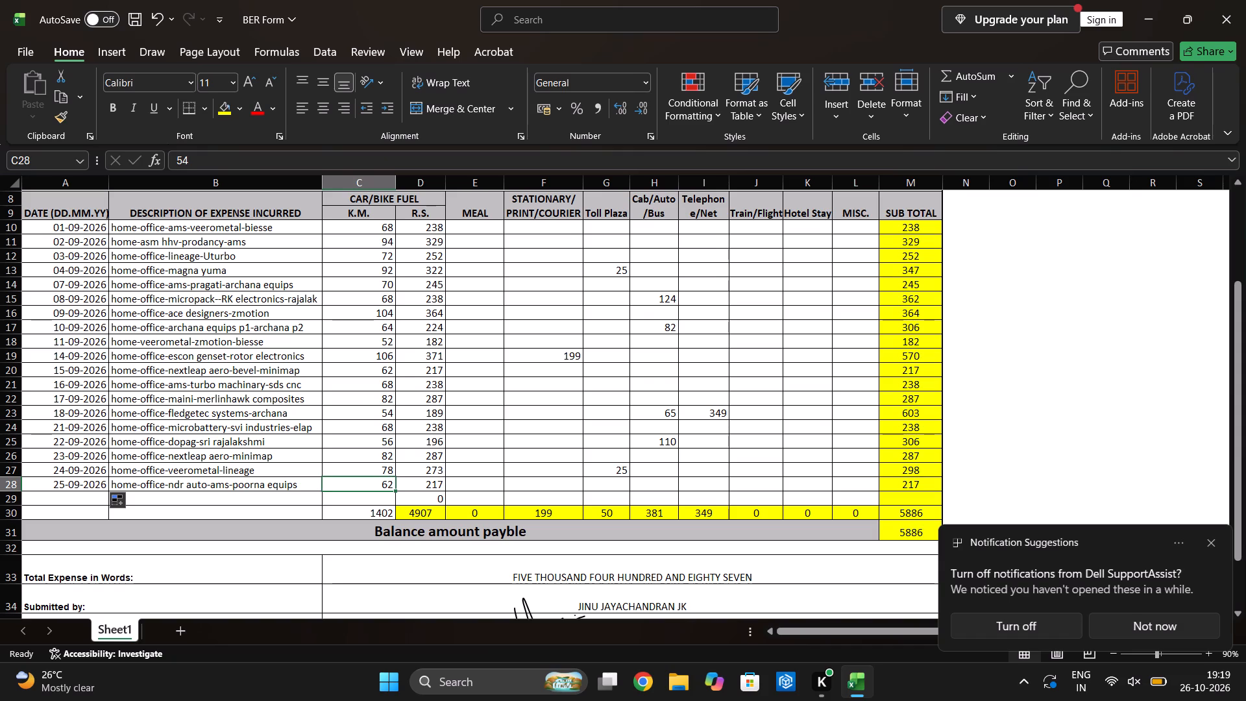
{"action": "double_click", "coordinate": [385, 413]}
{"action": "key", "text": "BackSpace"}
{"action": "key", "text": "7"}
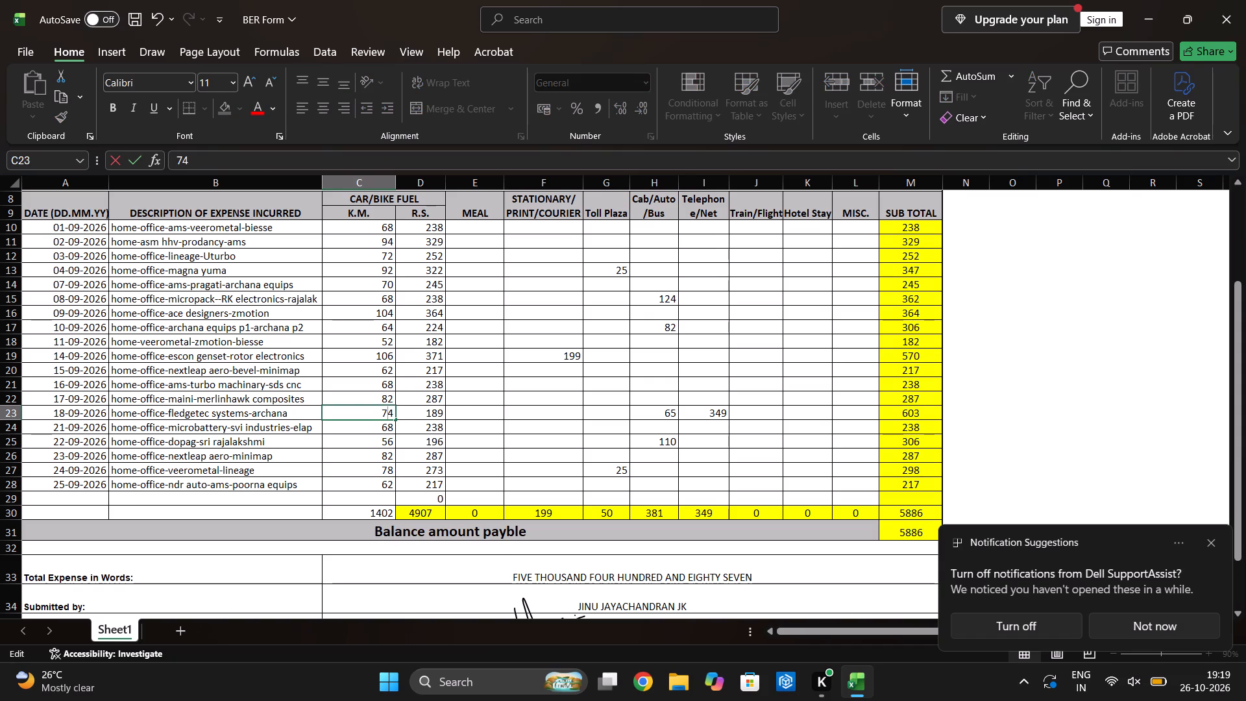
{"action": "key", "text": "Return"}
Set the car/bike fuel K.M. for the 22-09-2026 home-office-dopag-sri rajalakshmi row, in C25, to 66.
{"action": "double_click", "coordinate": [388, 439]}
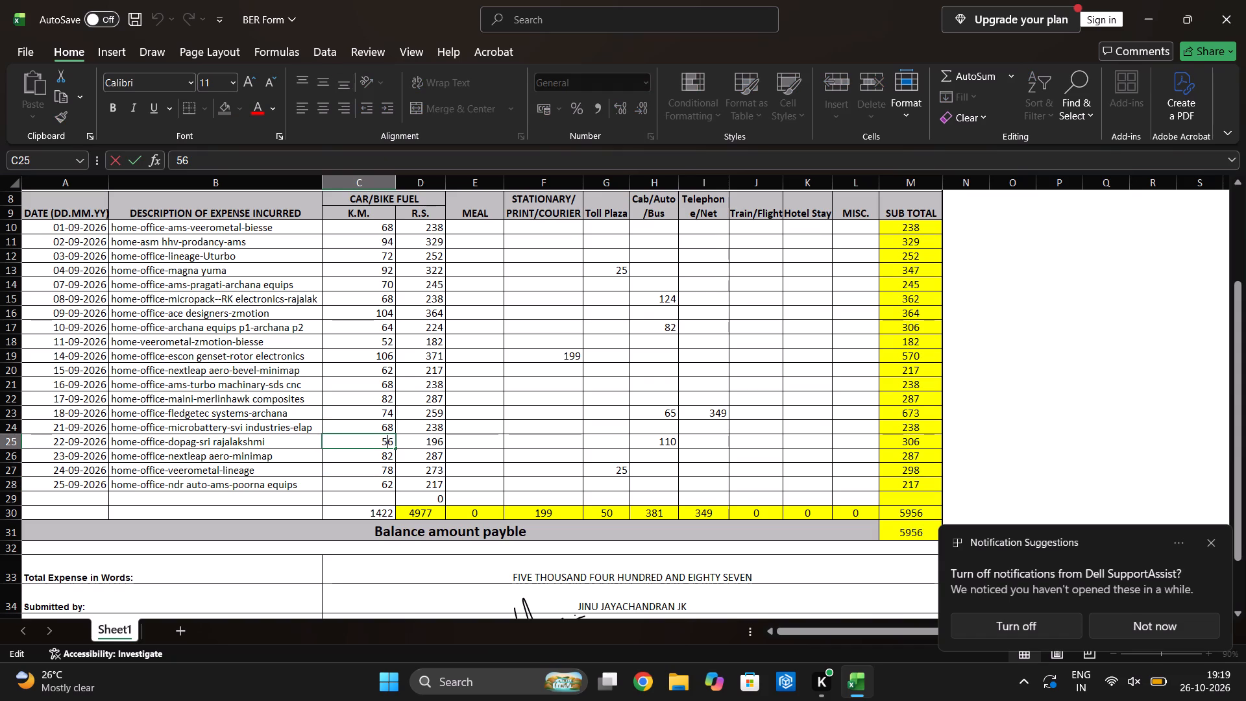
{"action": "key", "text": "BackSpace"}
{"action": "key", "text": "6"}
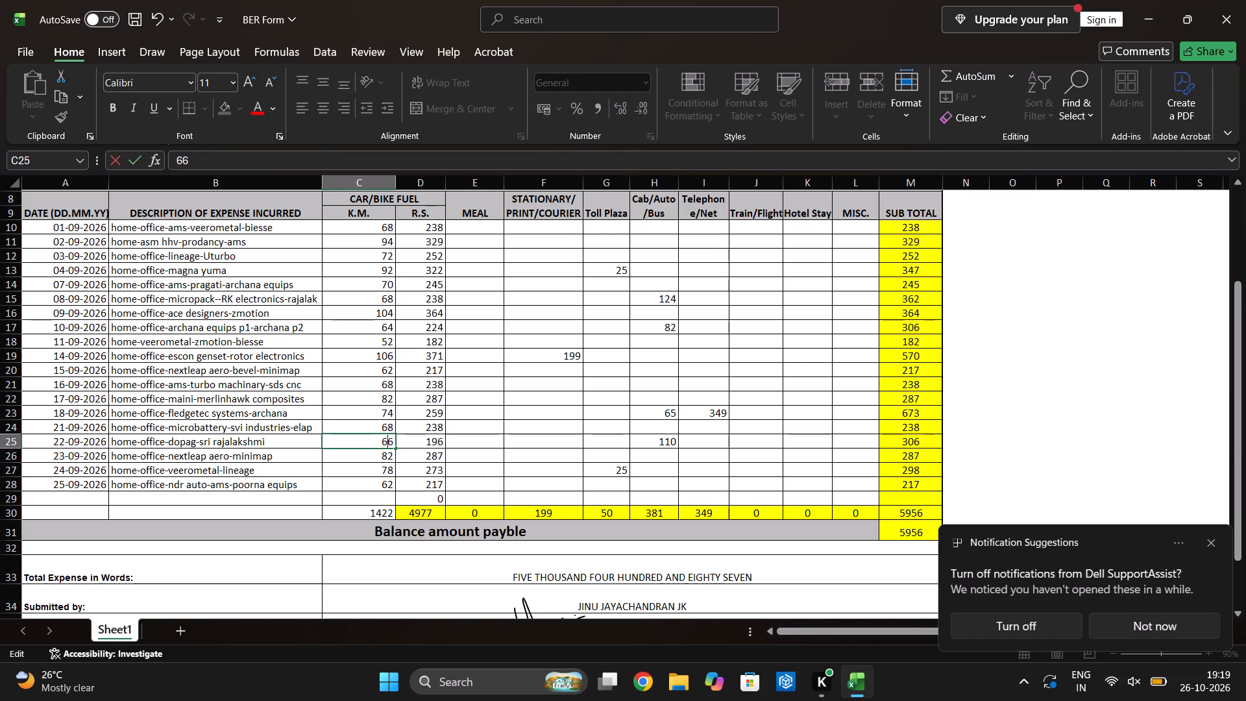
{"action": "key", "text": "Return"}
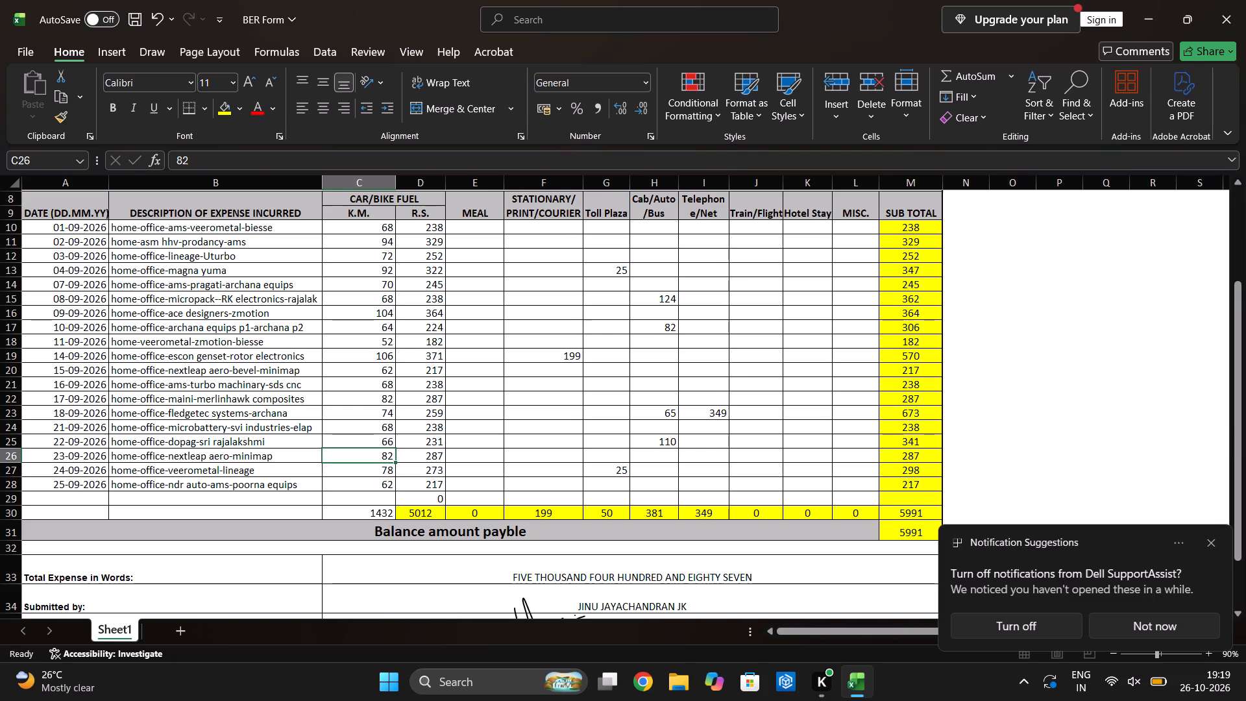
Set the car/bike fuel K.M. for the 25-09-2026 home-office-ndr auto-ams-poorna equips row, in C28, to 72.
{"action": "double_click", "coordinate": [386, 483]}
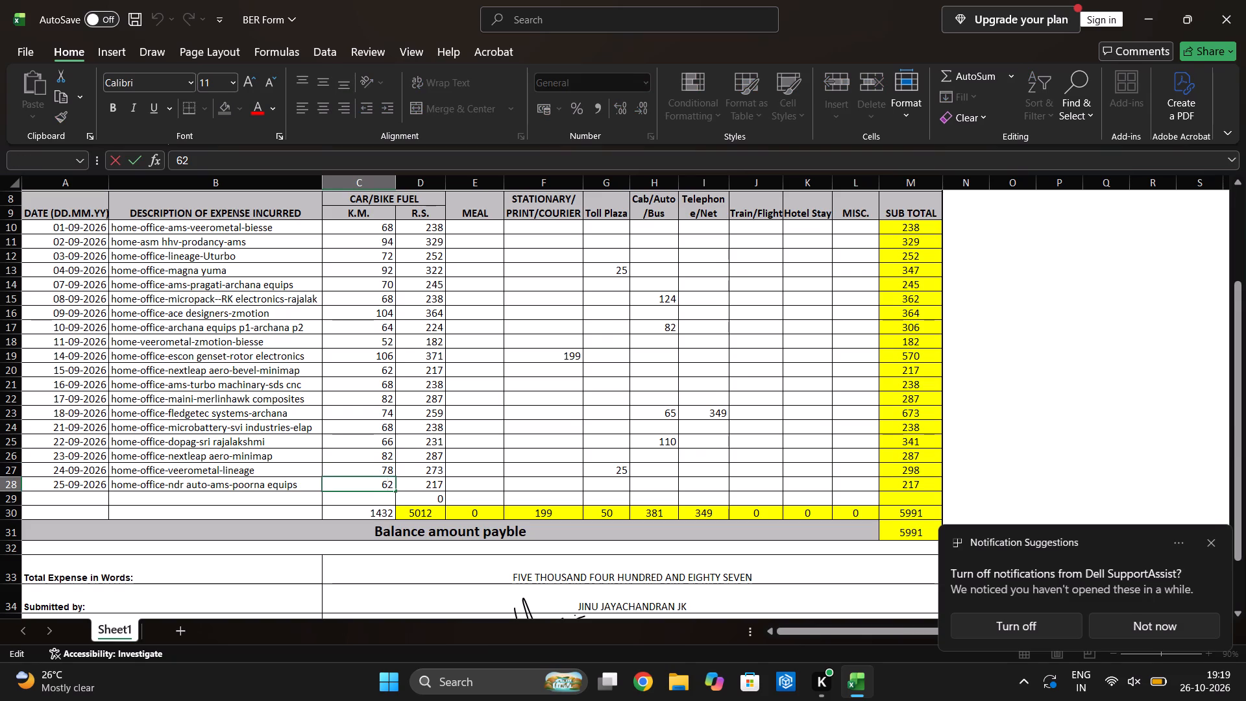
{"action": "key", "text": "BackSpace"}
{"action": "key", "text": "7"}
{"action": "key", "text": "Return"}
Insert a blank row at row 30, directly above the totals row.
{"action": "scroll", "coordinate": [498, 465], "scroll_direction": "down", "scroll_amount": 1}
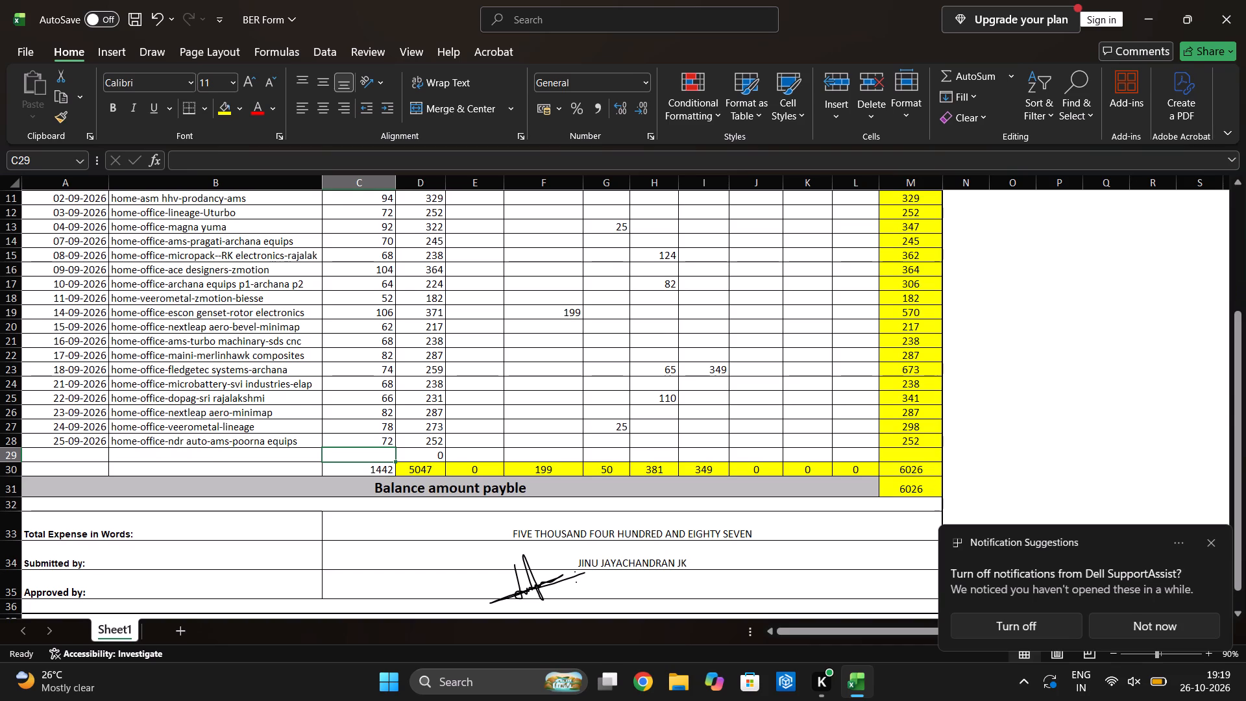
{"action": "right_click", "coordinate": [11, 467]}
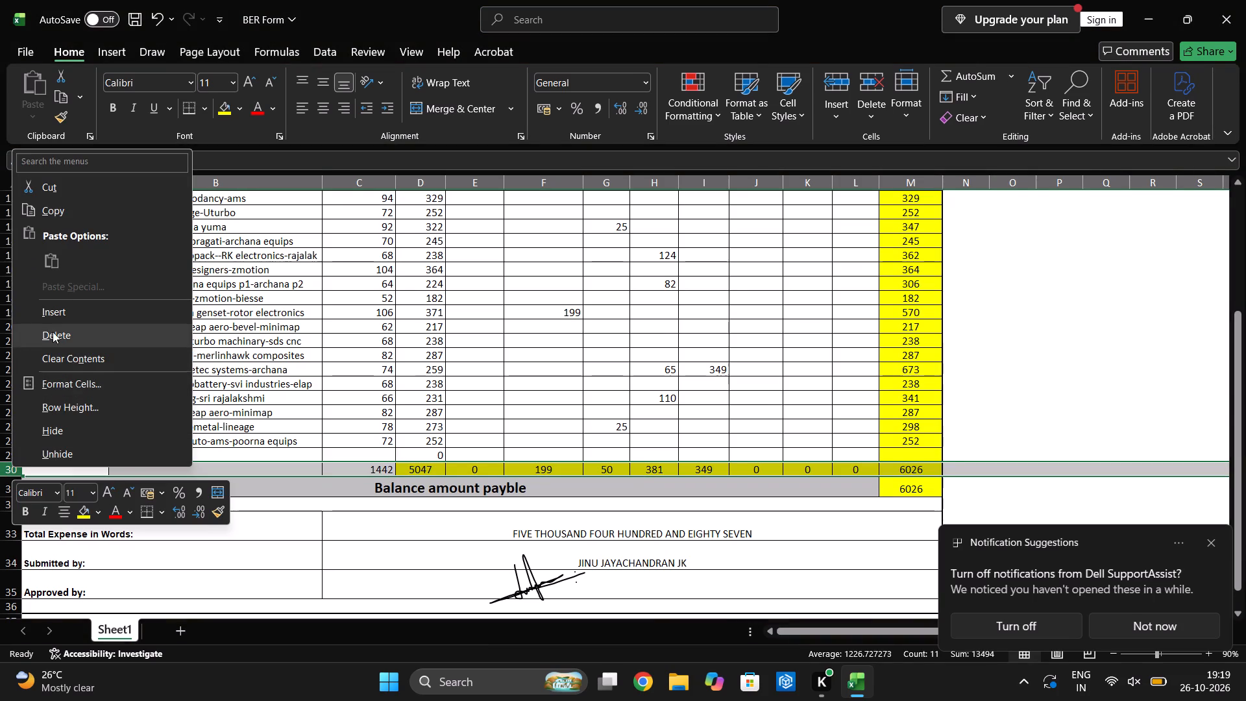
{"action": "left_click", "coordinate": [53, 314]}
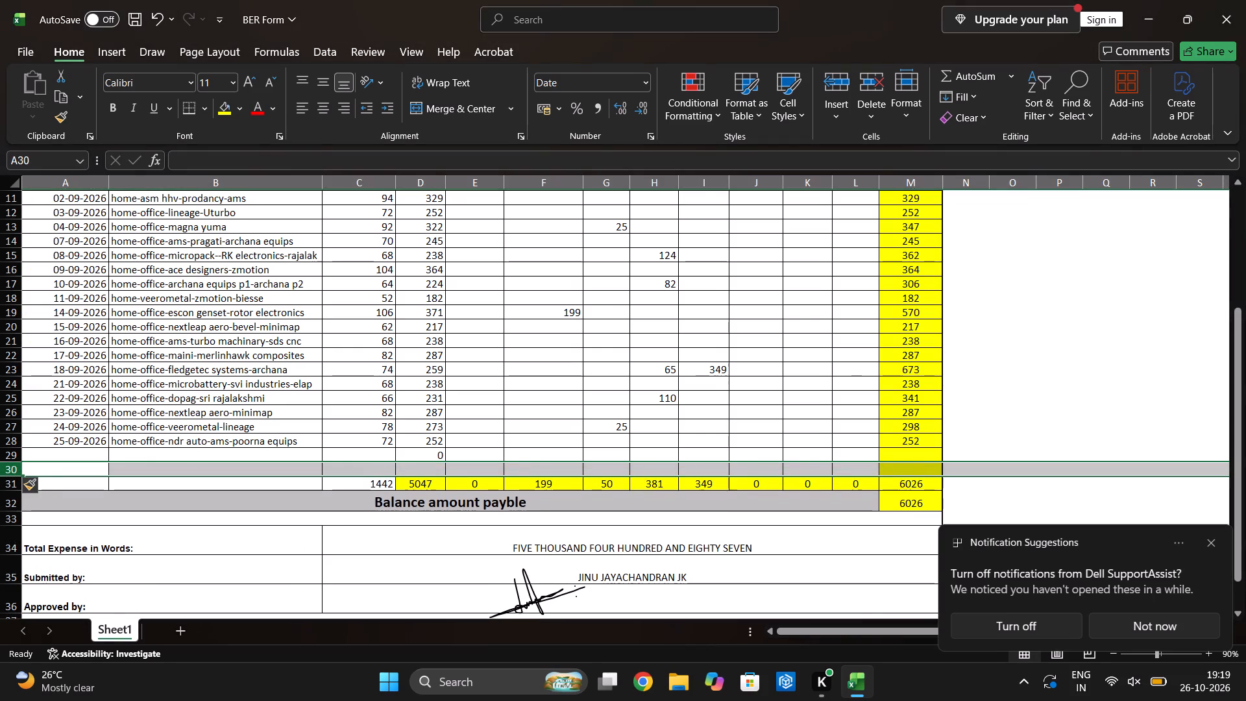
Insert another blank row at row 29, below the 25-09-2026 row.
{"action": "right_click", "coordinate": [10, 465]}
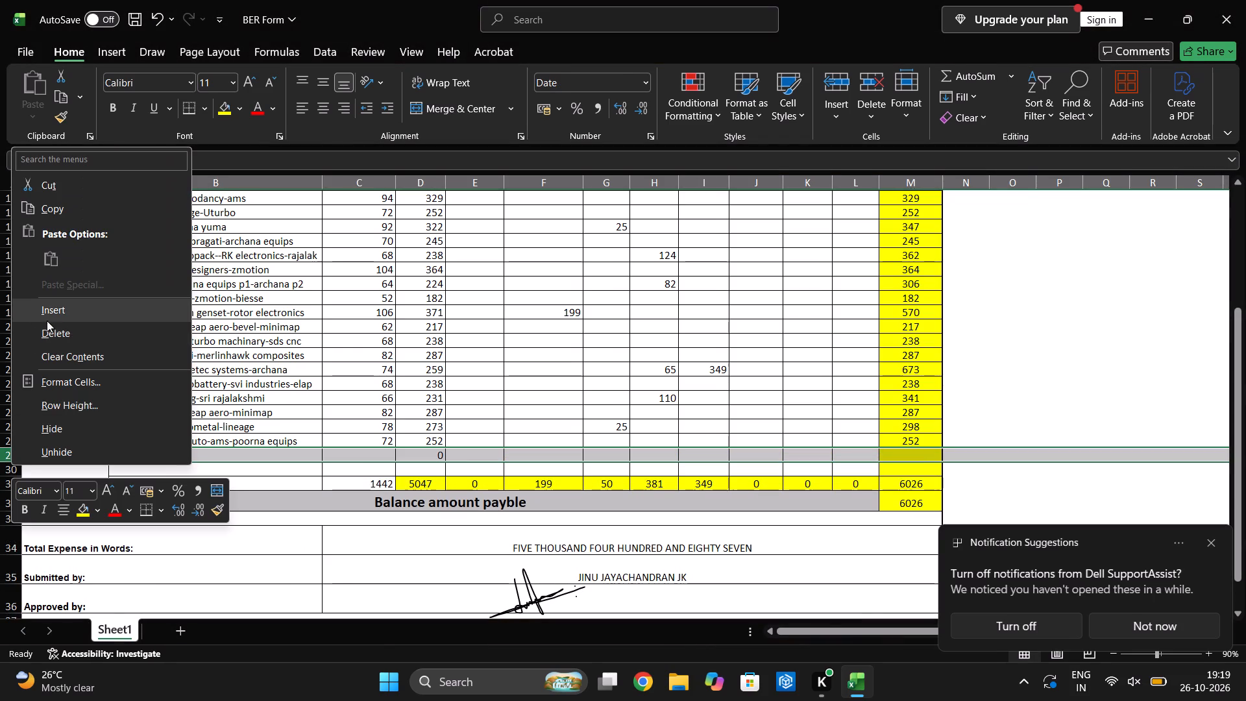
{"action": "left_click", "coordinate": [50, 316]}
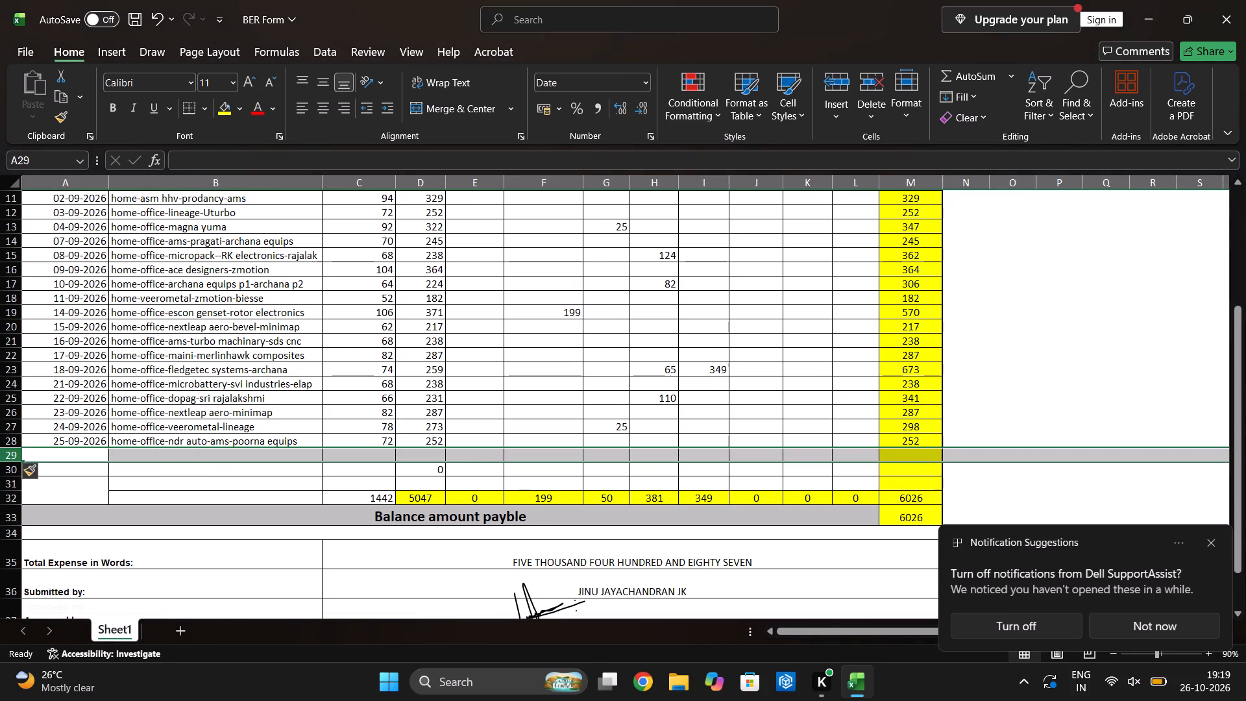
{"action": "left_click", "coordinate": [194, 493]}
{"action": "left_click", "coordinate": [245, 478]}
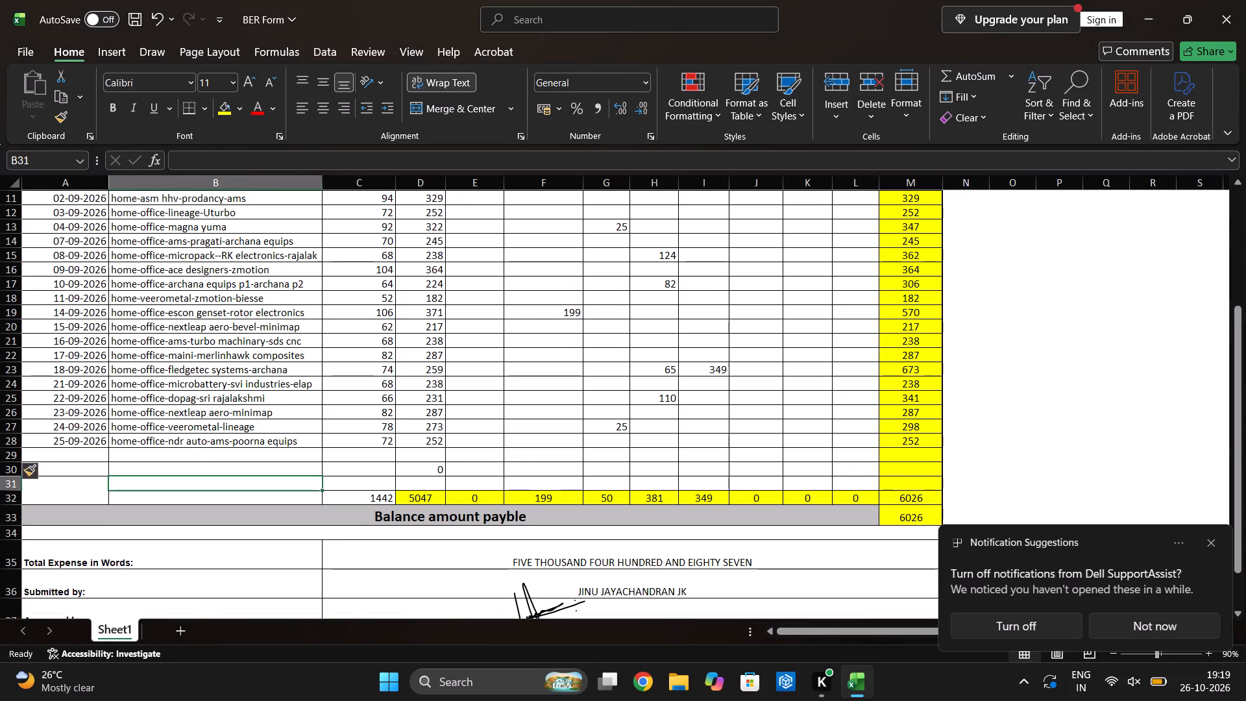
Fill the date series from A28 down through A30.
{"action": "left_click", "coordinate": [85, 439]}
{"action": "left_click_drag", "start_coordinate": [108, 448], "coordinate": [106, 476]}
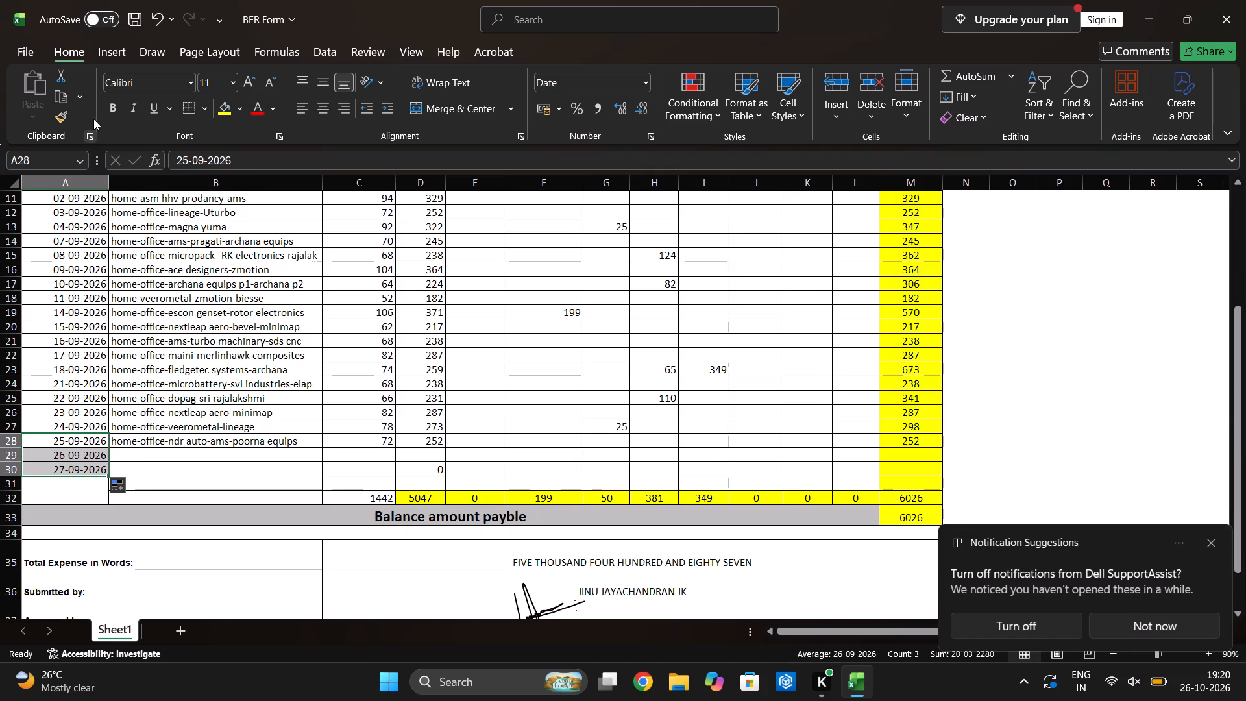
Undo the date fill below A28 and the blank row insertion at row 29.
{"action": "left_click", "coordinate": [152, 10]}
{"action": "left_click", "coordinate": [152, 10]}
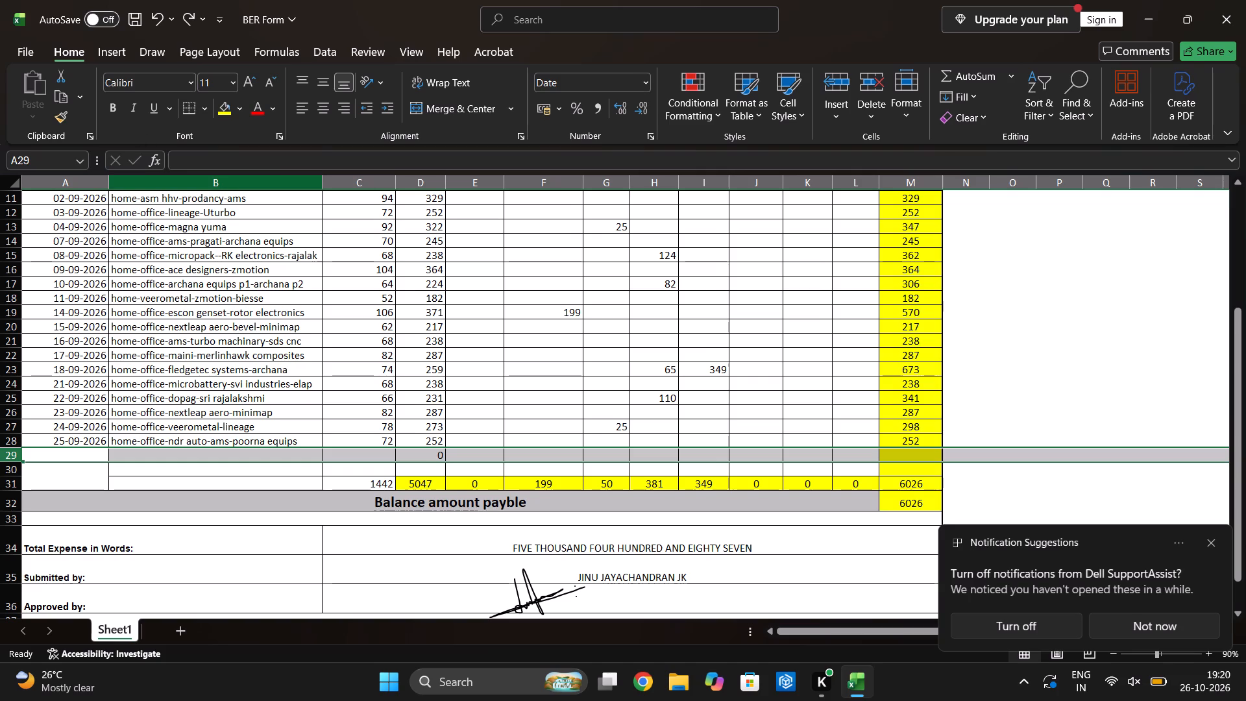
Enter the date 28-09-2026 in A29, below the 25-09-2026 row.
{"action": "double_click", "coordinate": [66, 454]}
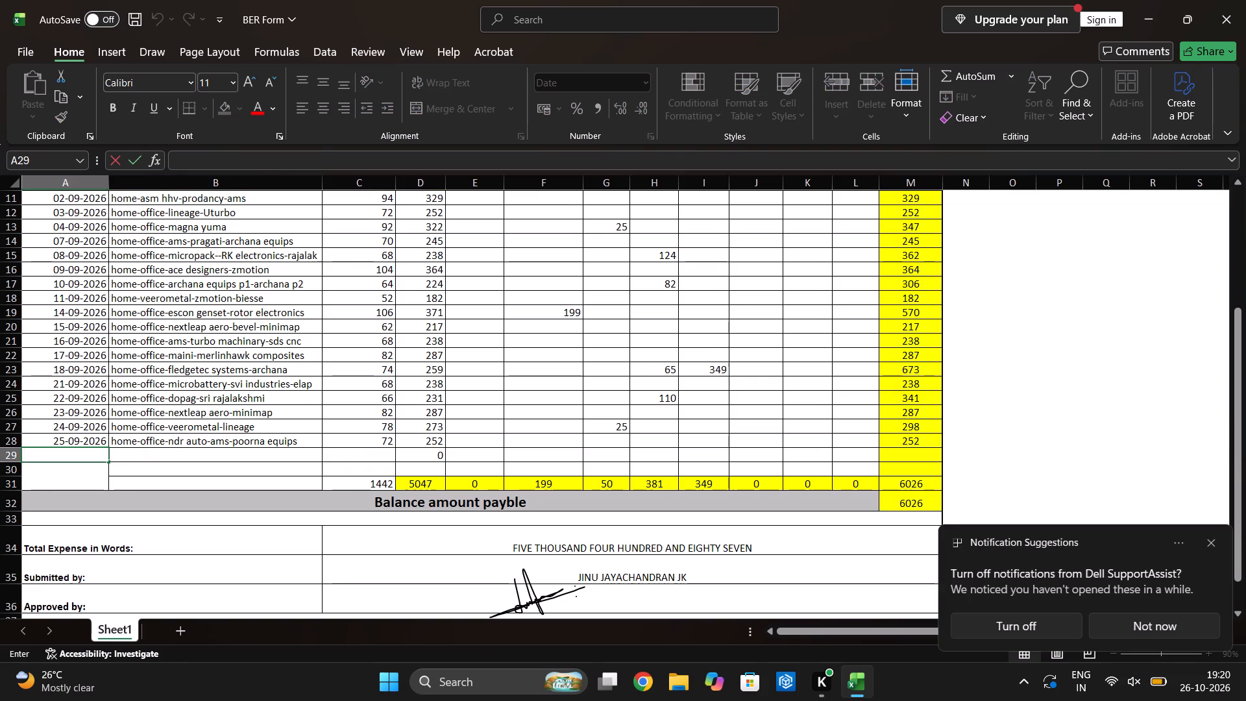
{"action": "type", "text": "28"}
{"action": "key", "text": "minus"}
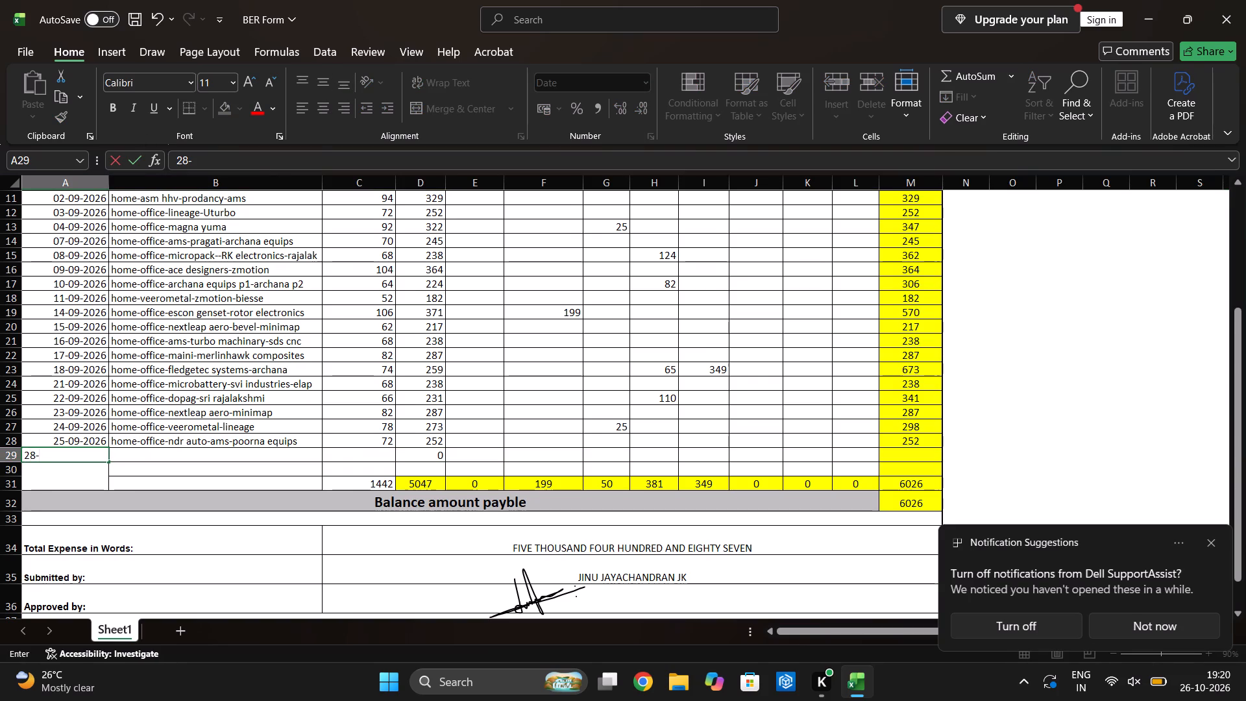
{"action": "key", "text": "0"}
{"action": "type", "text": "9-26"}
{"action": "key", "text": "Return"}
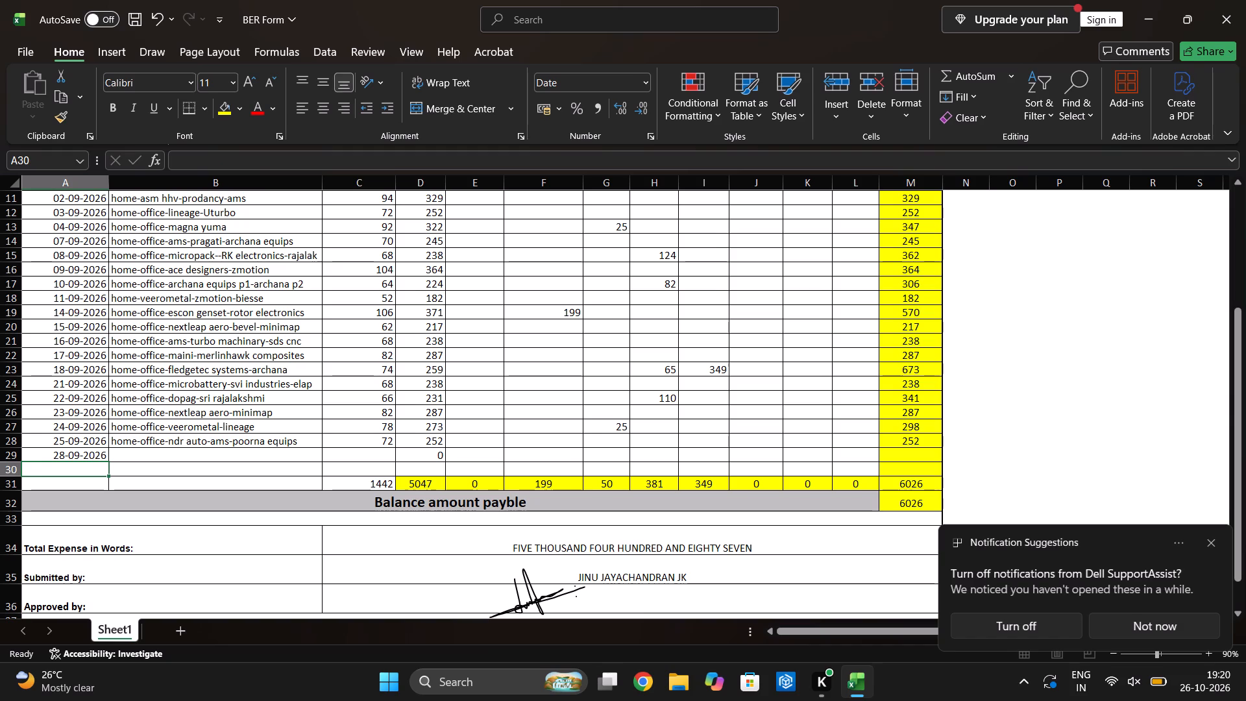
Start the expense description in B29, on the 28-09-2026 row, with the text home.
{"action": "double_click", "coordinate": [144, 456]}
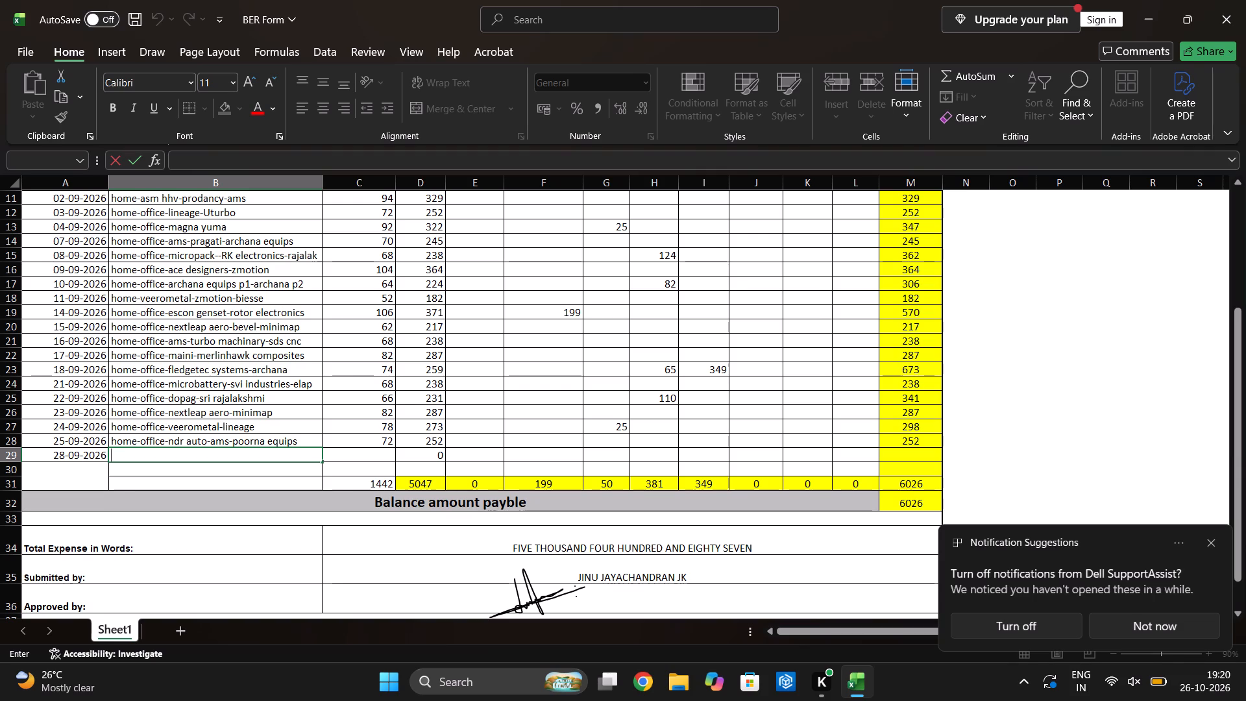
{"action": "type", "text": "home"}
Change the description in B27, on the 24-09-2026 row, to home-office-veerometal-makino.
{"action": "double_click", "coordinate": [271, 430]}
{"action": "key", "text": "BackSpace"}
{"action": "key", "text": "BackSpace"}
{"action": "key", "text": "BackSpace"}
{"action": "key", "text": "BackSpace"}
{"action": "key", "text": "BackSpace"}
{"action": "key", "text": "BackSpace"}
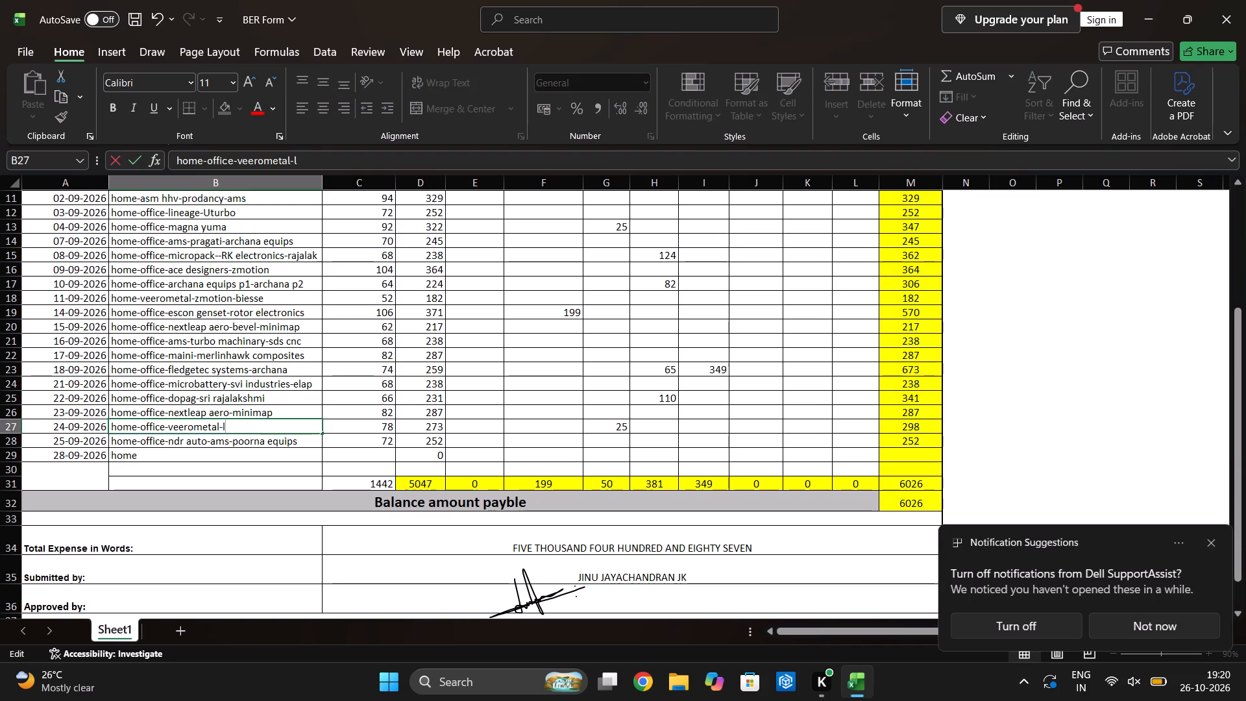
{"action": "key", "text": "BackSpace"}
{"action": "type", "text": "makino"}
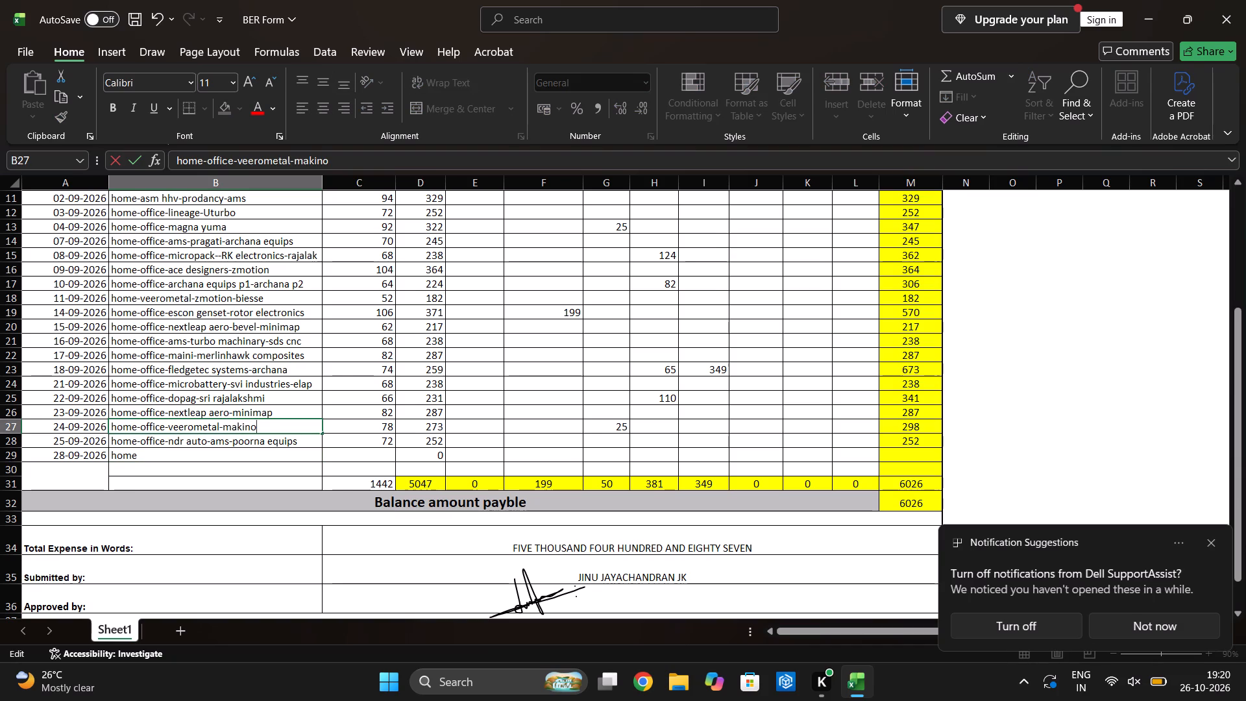
Complete the description in B29, on the 28-09-2026 row, as home-ams-office-esic-office.
{"action": "double_click", "coordinate": [151, 455]}
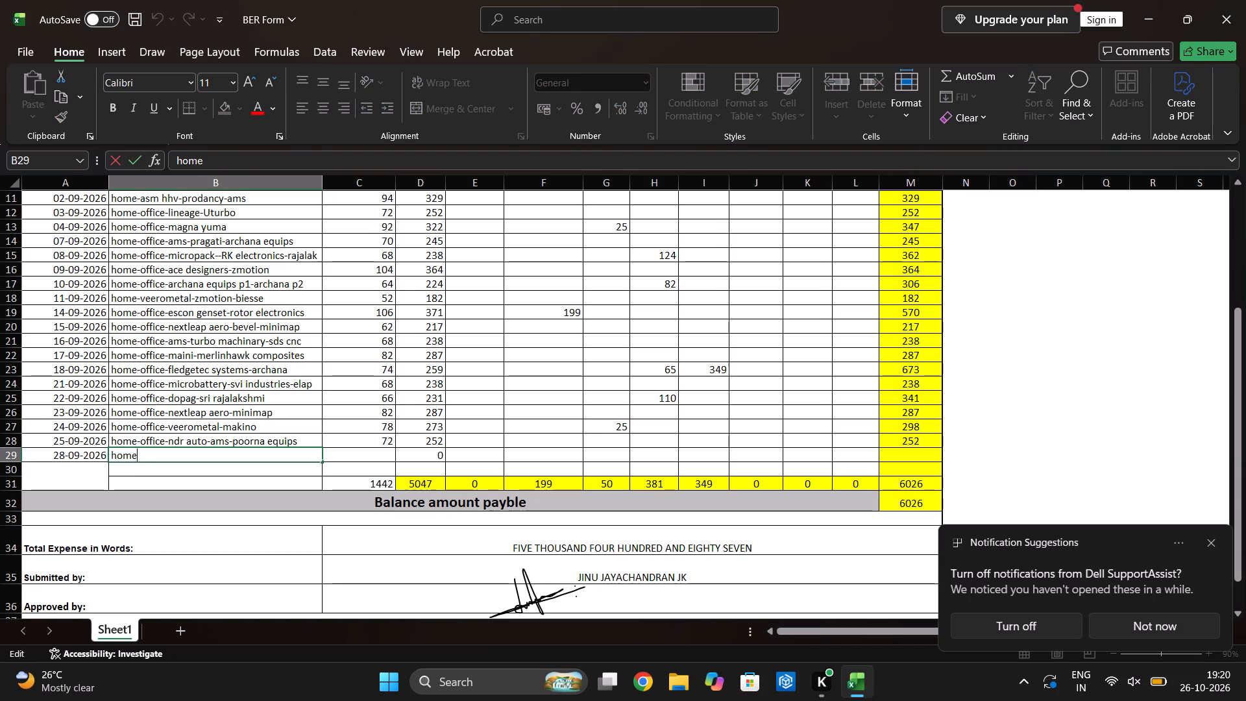
{"action": "key", "text": "minus"}
{"action": "type", "text": "ama"}
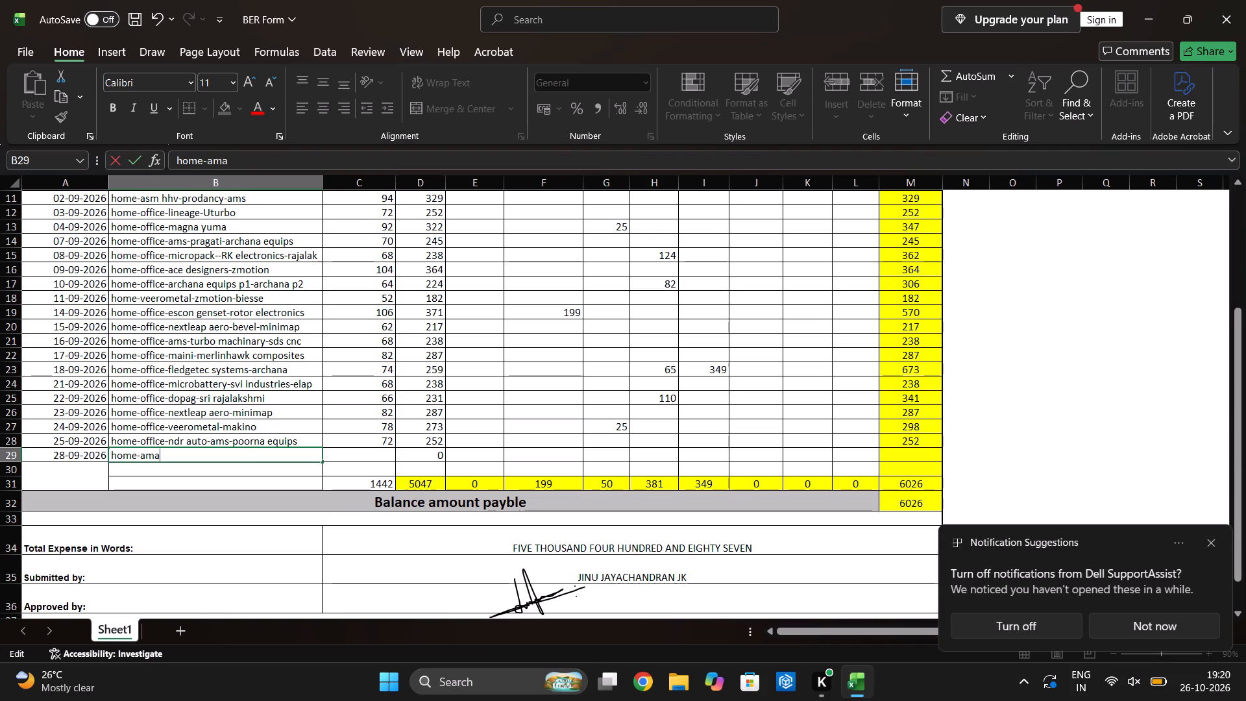
{"action": "key", "text": "BackSpace"}
{"action": "type", "text": "s-"}
{"action": "type", "text": "office-esc"}
{"action": "key", "text": "BackSpace"}
{"action": "type", "text": "ic-office"}
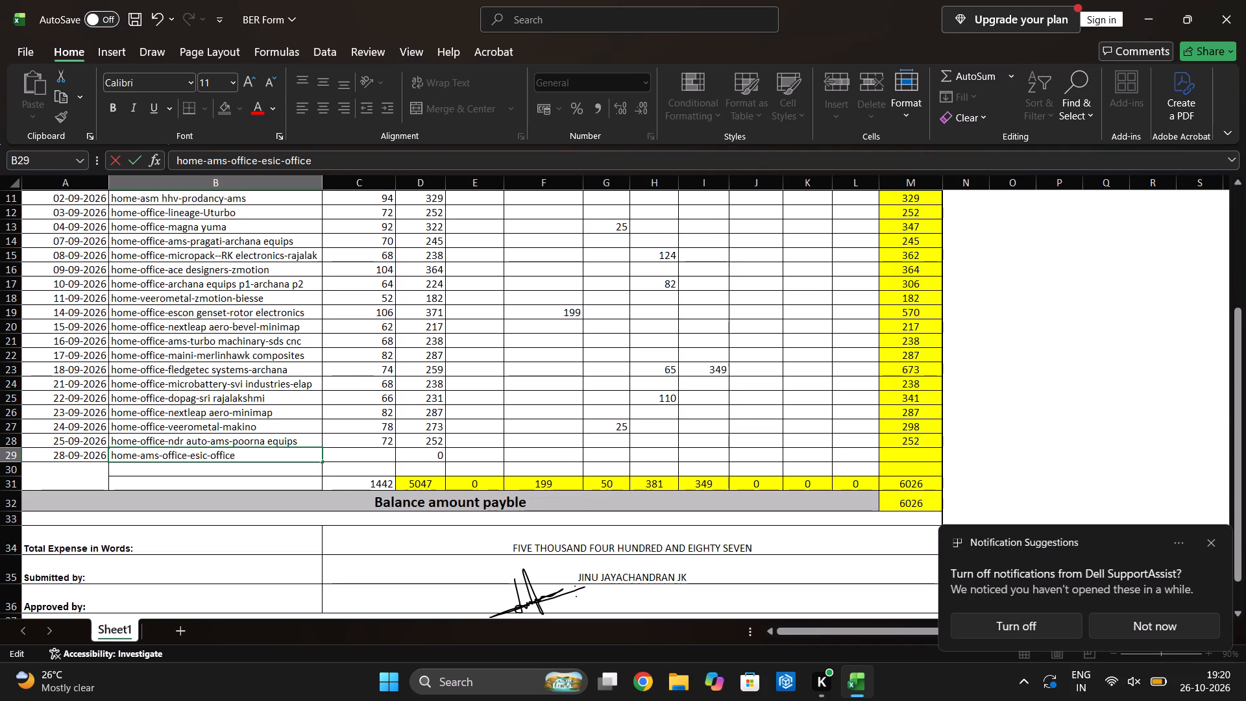
Set the car/bike fuel K.M. for the 28-09-2026 row, in C29, to 60.
{"action": "double_click", "coordinate": [376, 455]}
{"action": "key", "text": "6"}
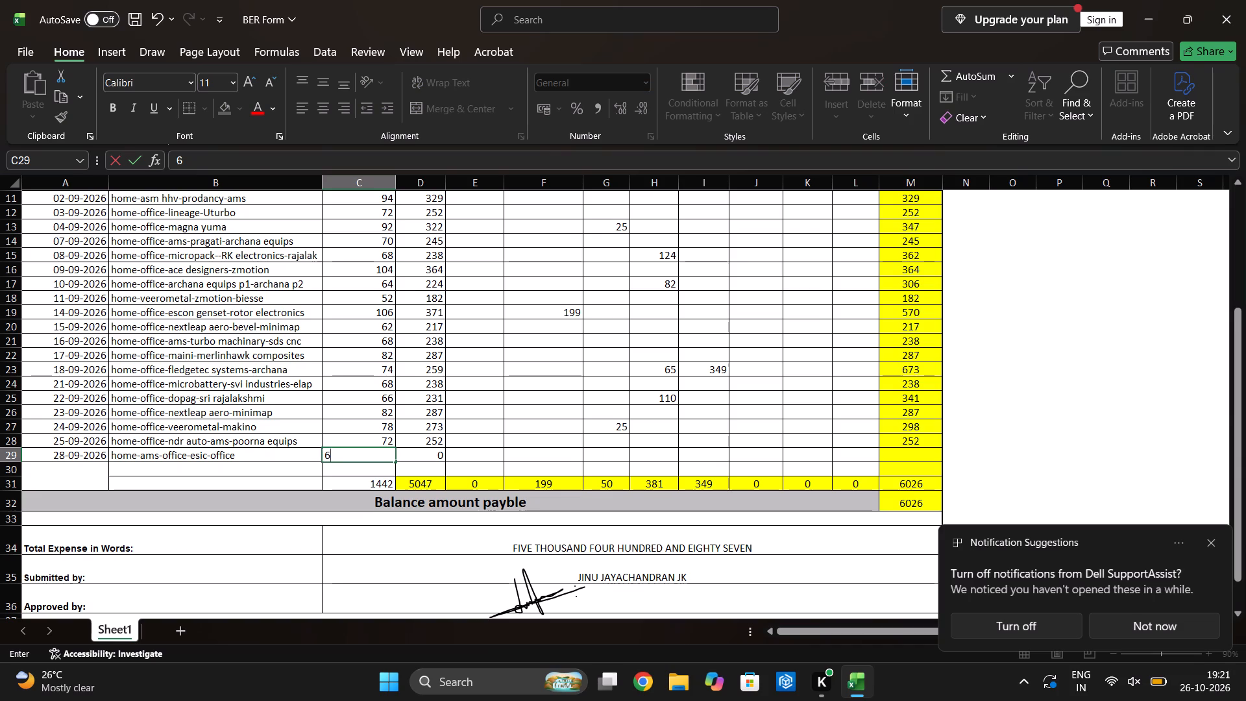
{"action": "key", "text": "0"}
{"action": "key", "text": "Return"}
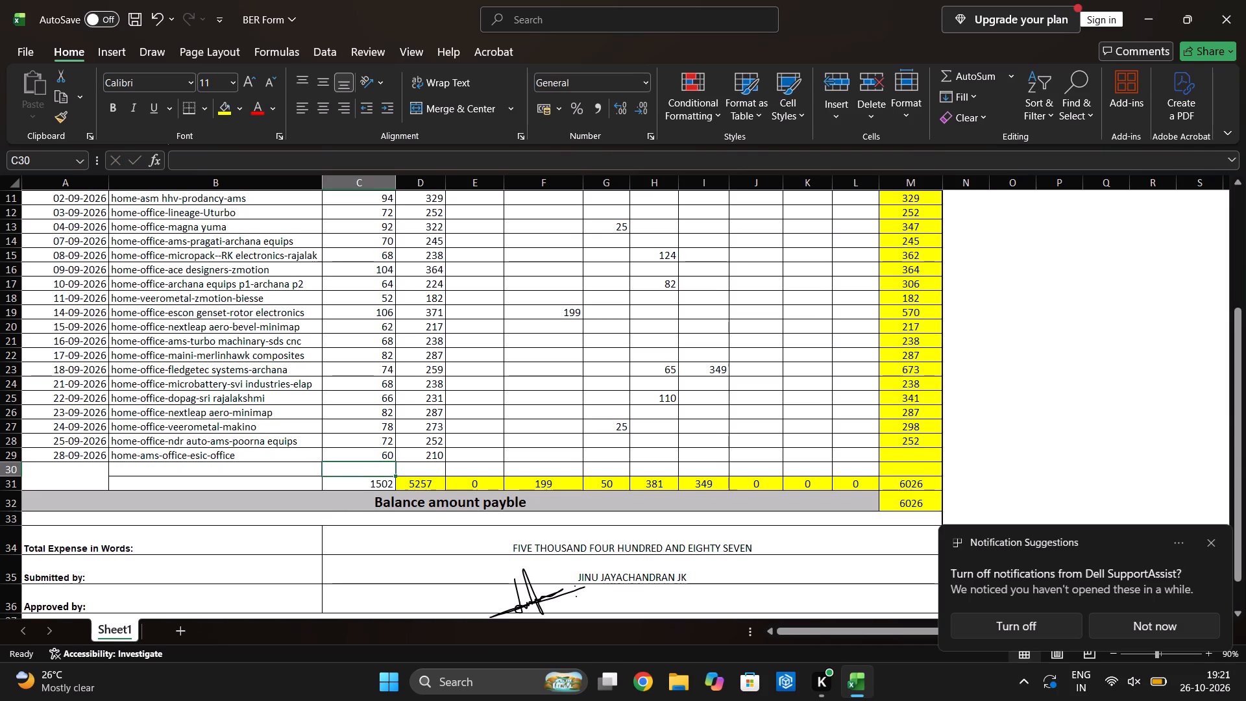
Dismiss the notification suggestion about Dell SupportAssist that covers part of the sheet.
{"action": "scroll", "coordinate": [561, 400], "scroll_direction": "up", "scroll_amount": 2}
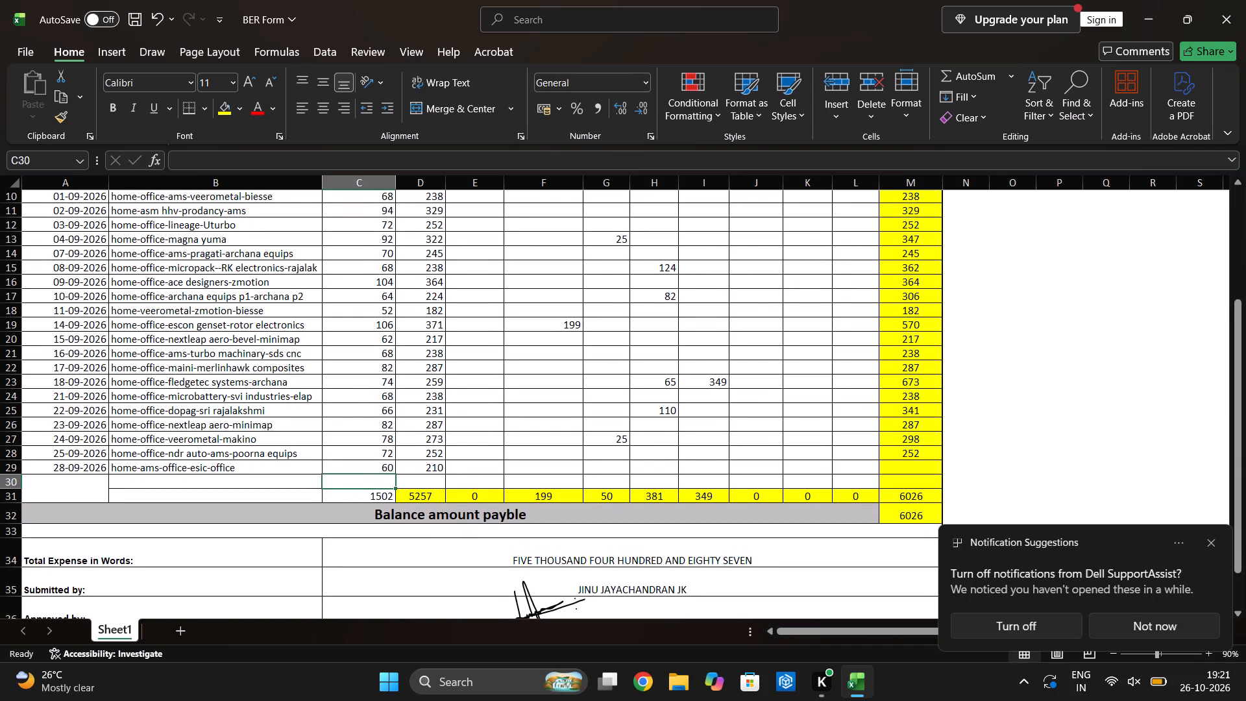
{"action": "scroll", "coordinate": [561, 400], "scroll_direction": "down", "scroll_amount": 1}
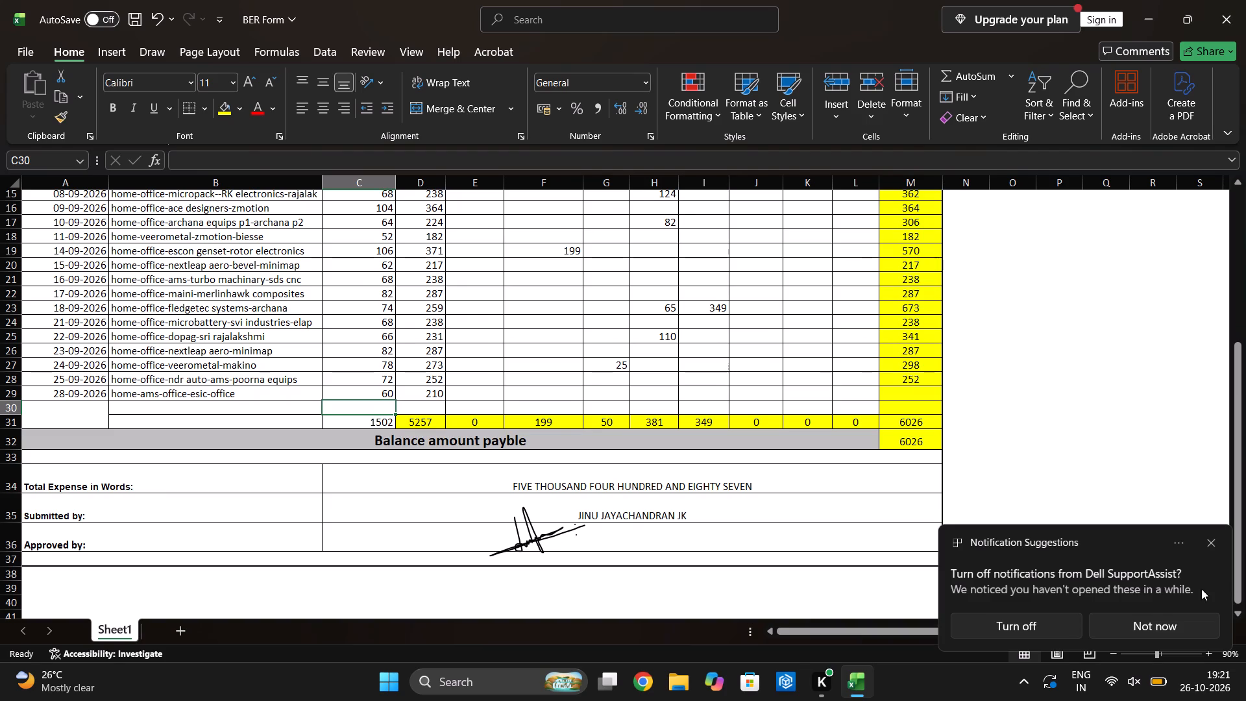
{"action": "left_click", "coordinate": [1215, 542]}
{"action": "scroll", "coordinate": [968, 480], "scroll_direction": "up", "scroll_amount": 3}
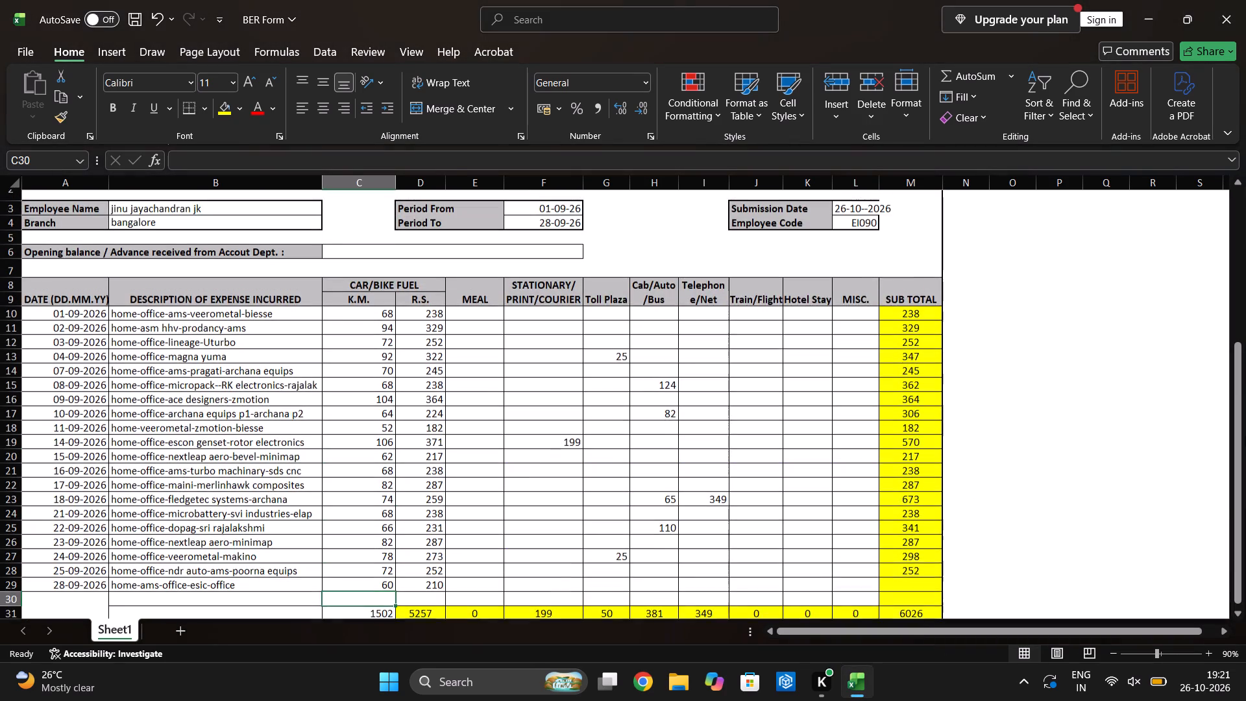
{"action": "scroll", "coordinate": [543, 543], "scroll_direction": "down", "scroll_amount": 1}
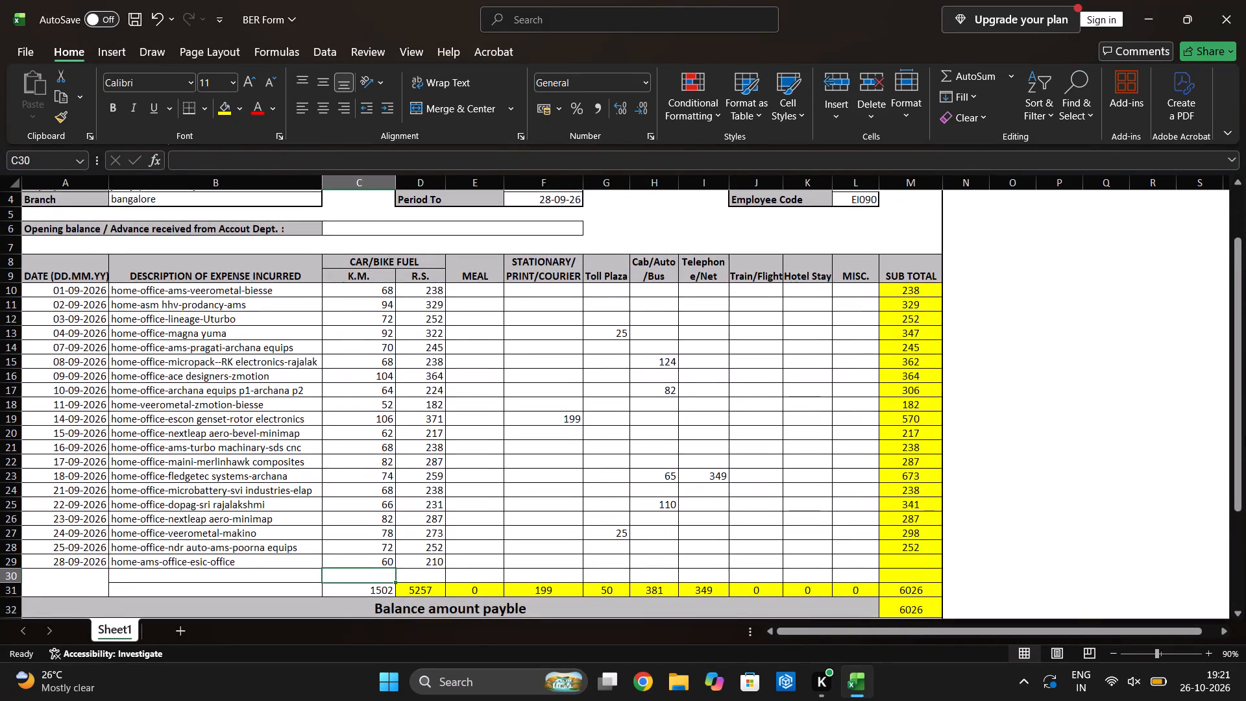
Enter 413 as the stationery/print/courier expense for the 03-09-2026 row, in F12.
{"action": "scroll", "coordinate": [543, 543], "scroll_direction": "down", "scroll_amount": 1}
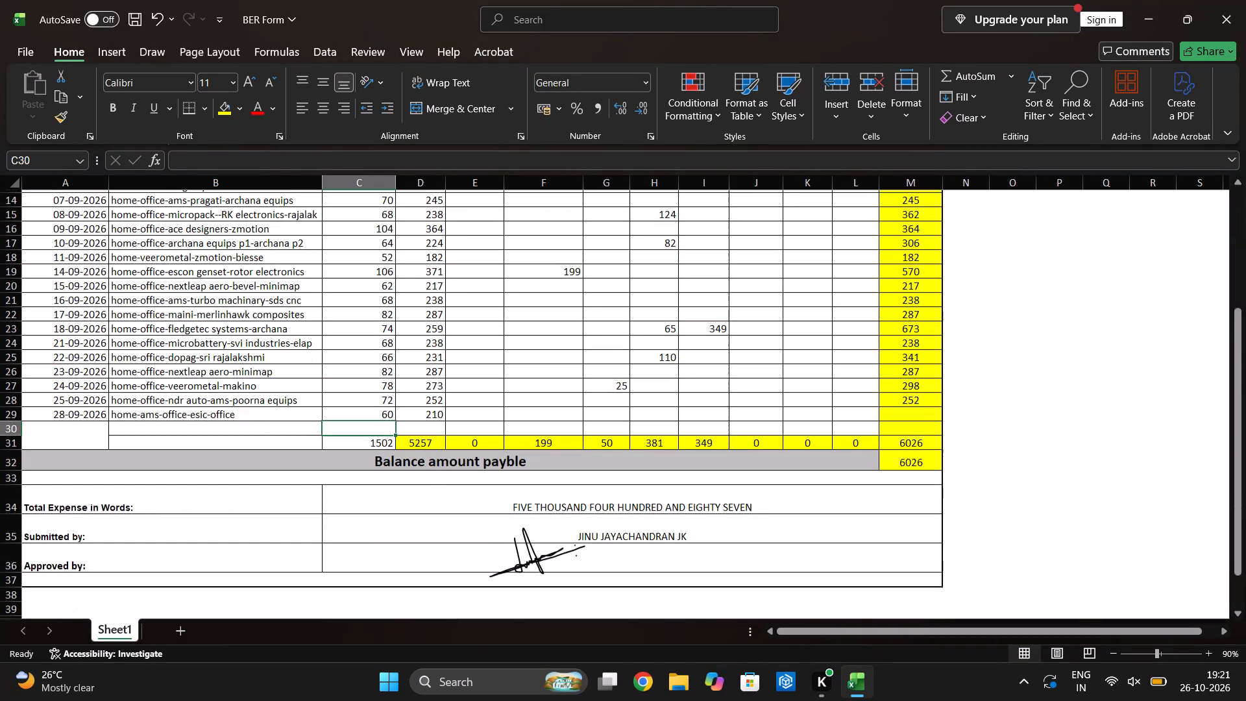
{"action": "scroll", "coordinate": [543, 543], "scroll_direction": "up", "scroll_amount": 2}
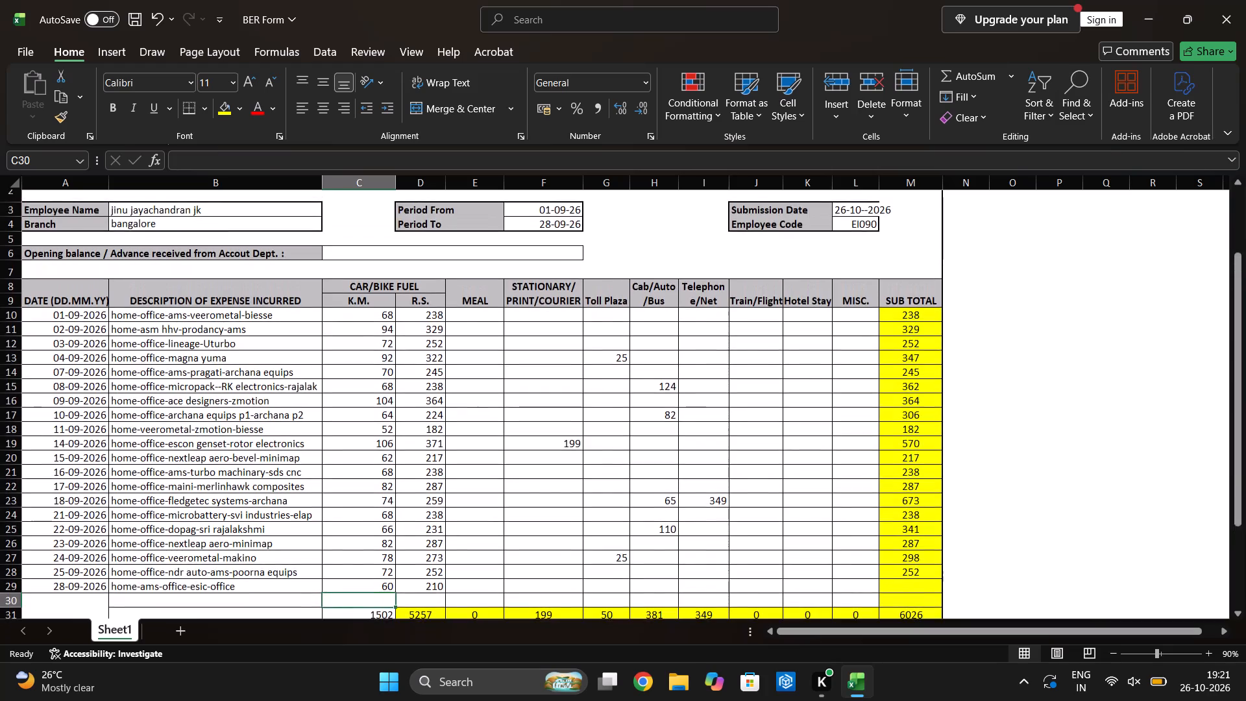
{"action": "scroll", "coordinate": [543, 543], "scroll_direction": "down", "scroll_amount": 1}
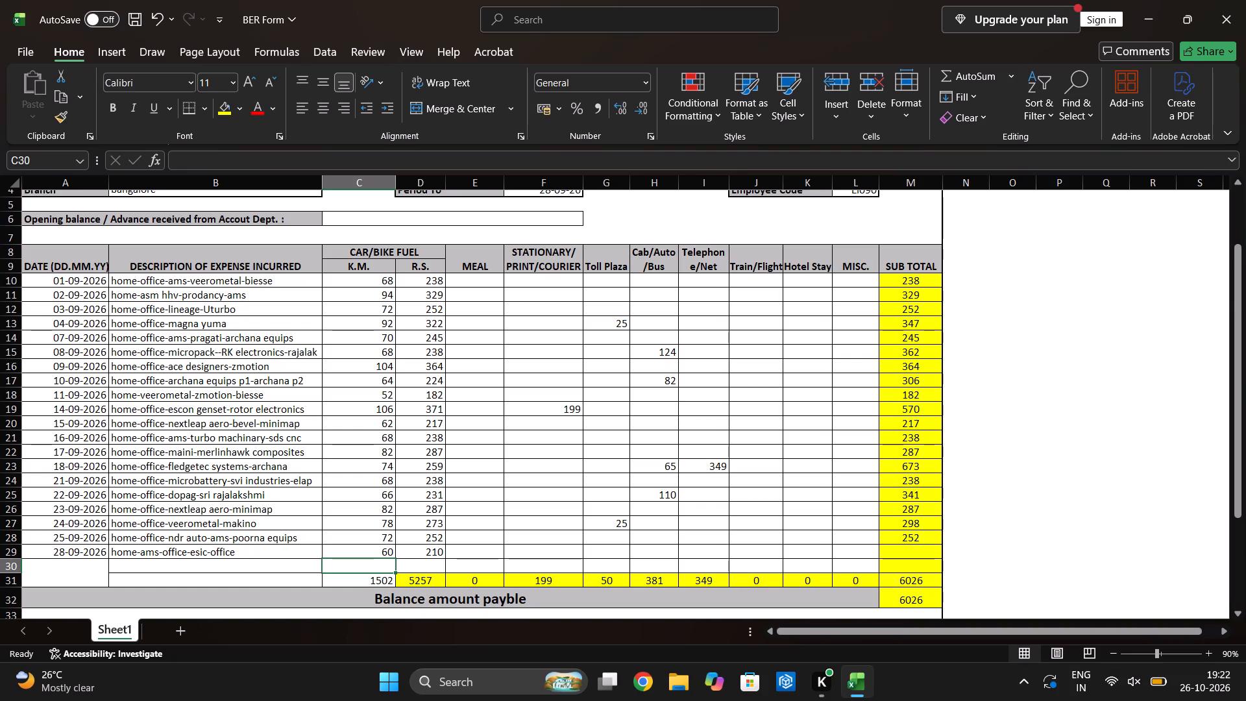
{"action": "left_click", "coordinate": [544, 312]}
{"action": "type", "text": "41"}
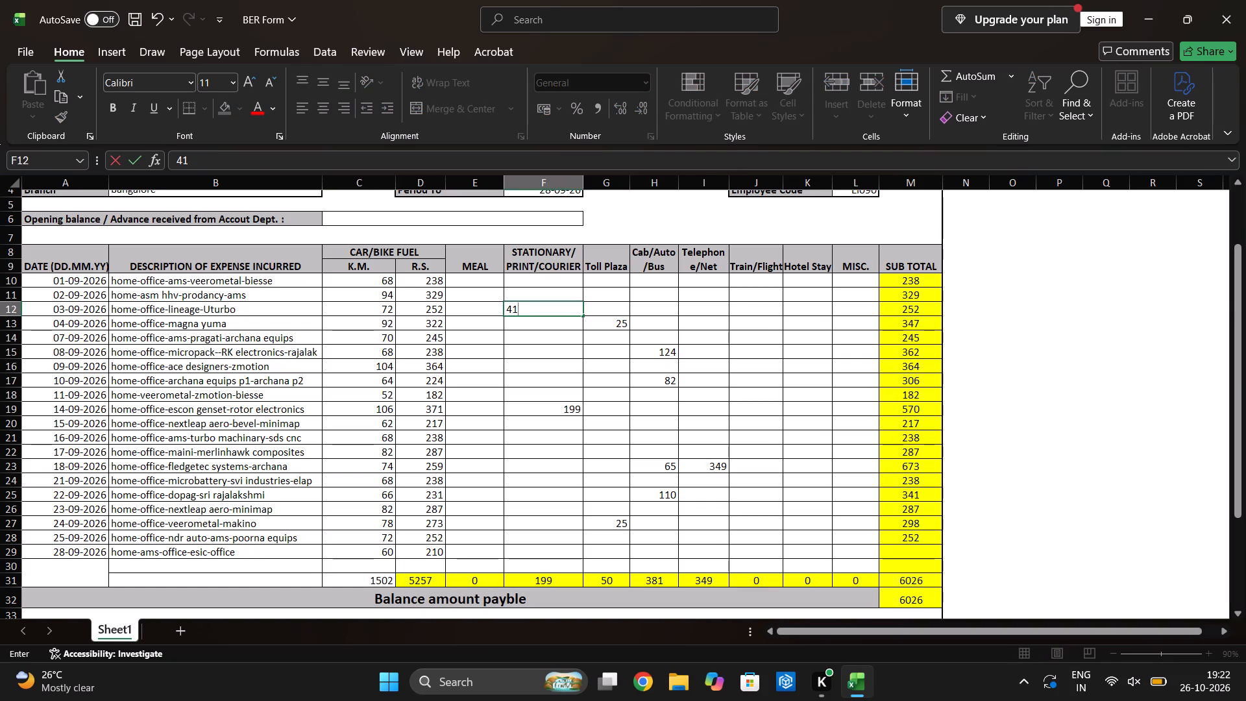
{"action": "key", "text": "3"}
{"action": "key", "text": "Return"}
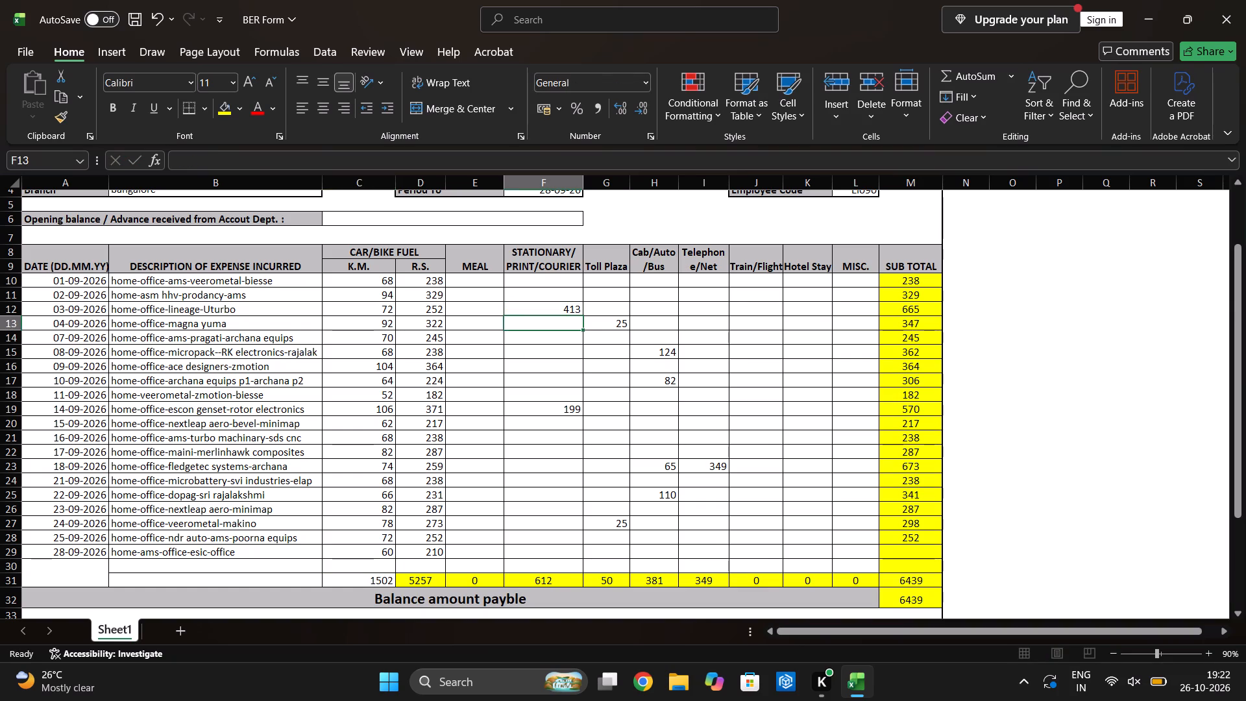
Clear the stationery/print/courier amount on the 14-09-2026 row, in F19.
{"action": "left_click", "coordinate": [567, 415]}
{"action": "key", "text": "Delete"}
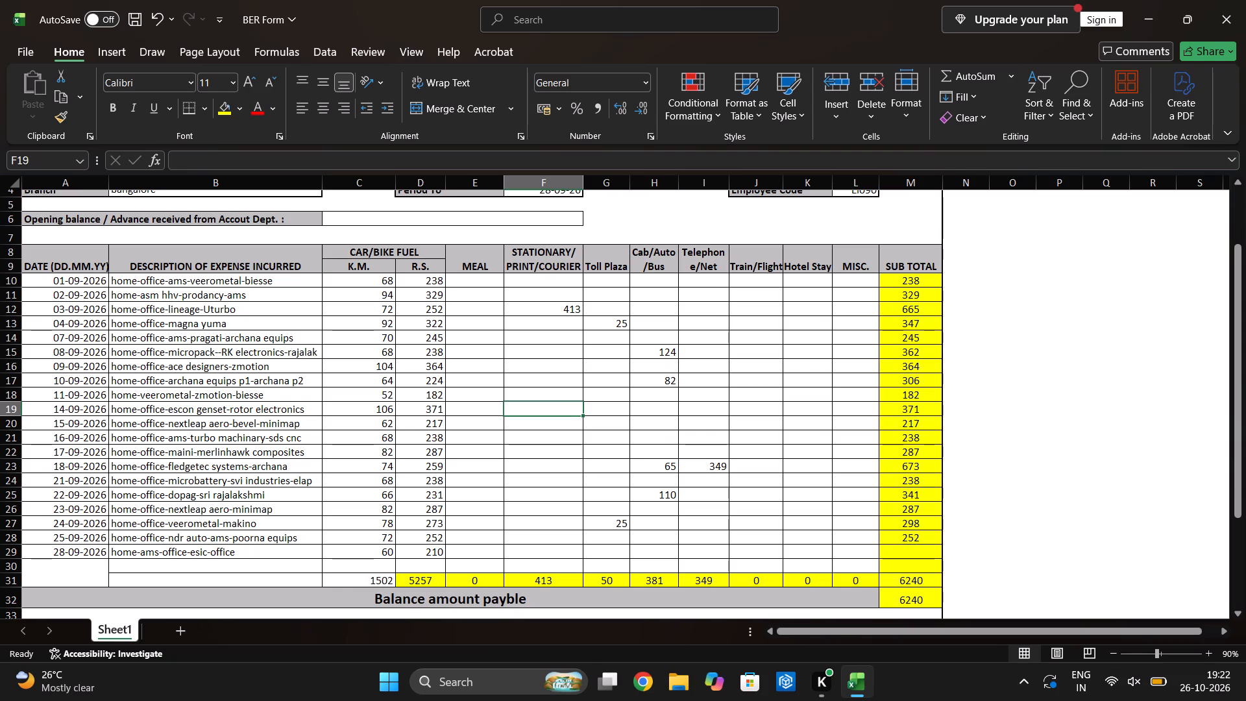
Move the toll plaza charge of 25 from the 24-09-2026 row, G27, to the 22-09-2026 row, G25.
{"action": "left_click", "coordinate": [629, 523]}
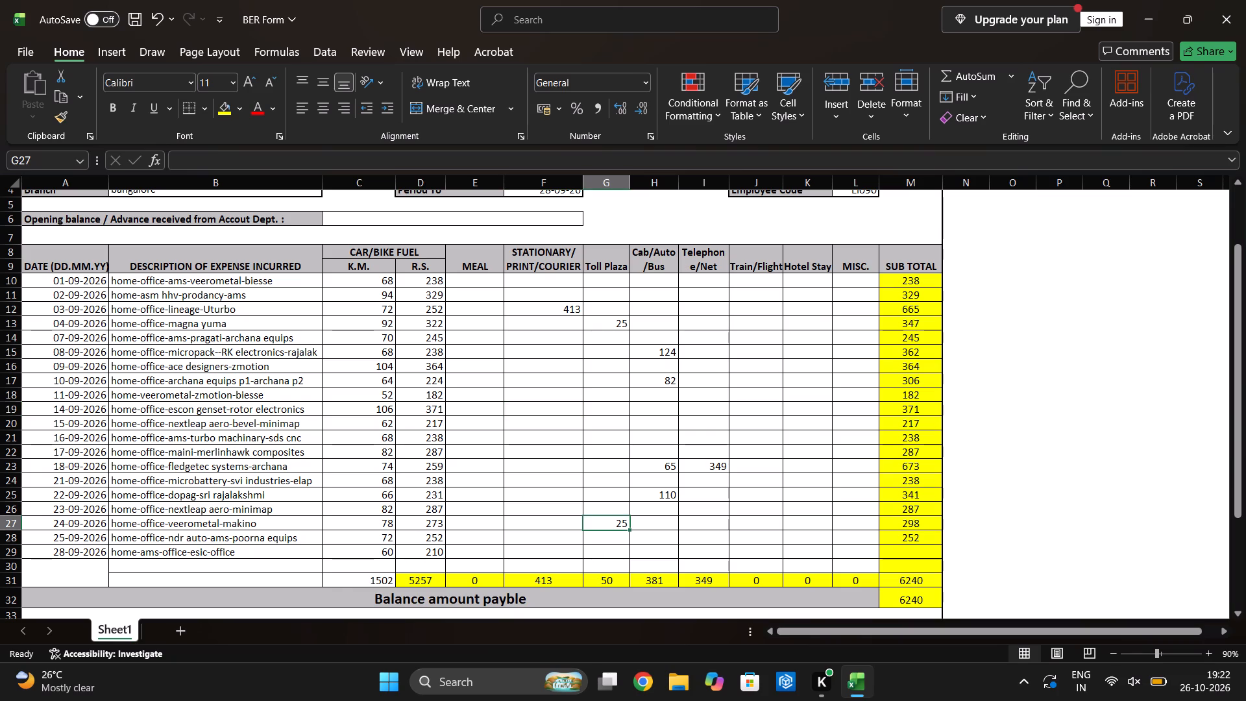
{"action": "key", "text": "Delete"}
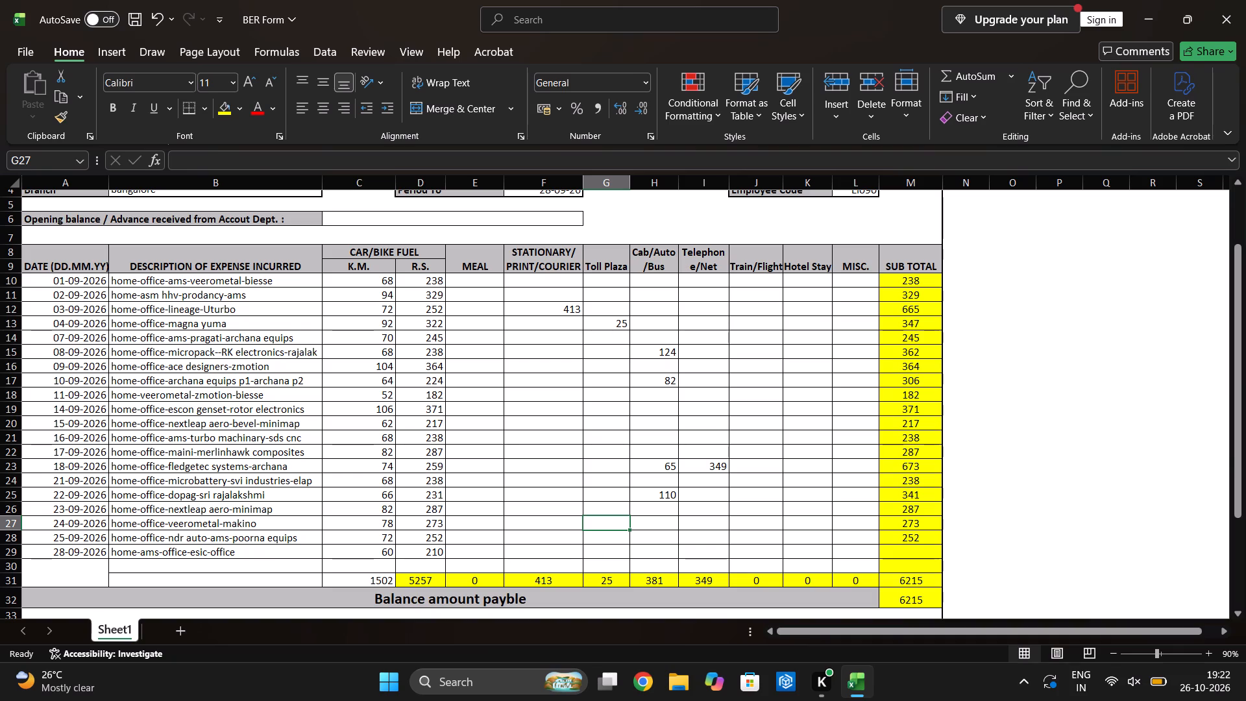
{"action": "left_click", "coordinate": [622, 497]}
{"action": "type", "text": "25"}
{"action": "key", "text": "Return"}
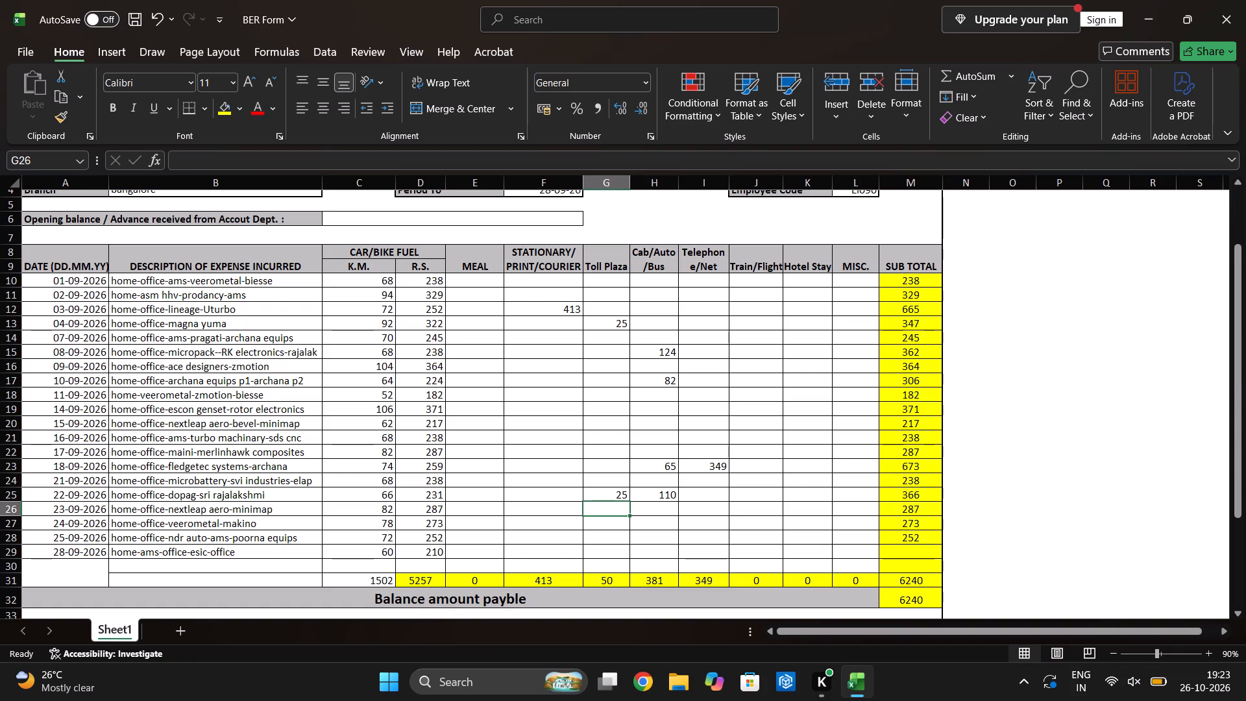
Set the cab/auto/bus amount for the 10-09-2026 row, in H17, to 102.
{"action": "left_click", "coordinate": [672, 377]}
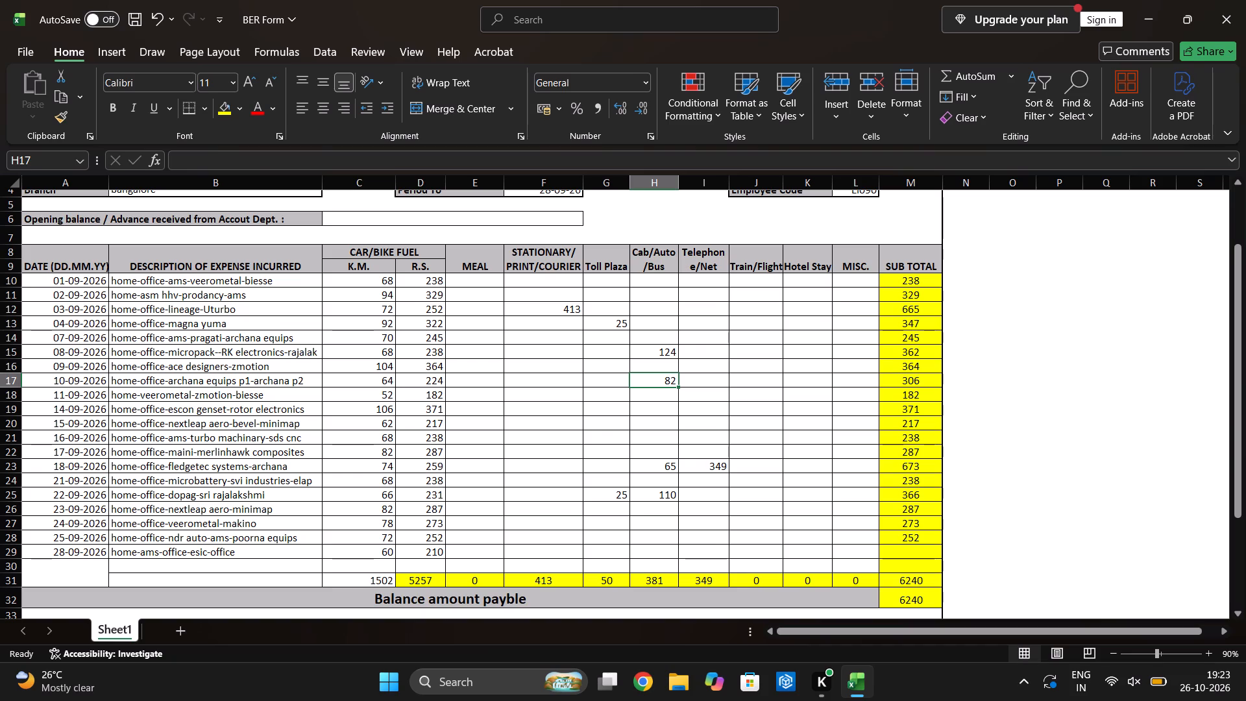
{"action": "left_click", "coordinate": [672, 378]}
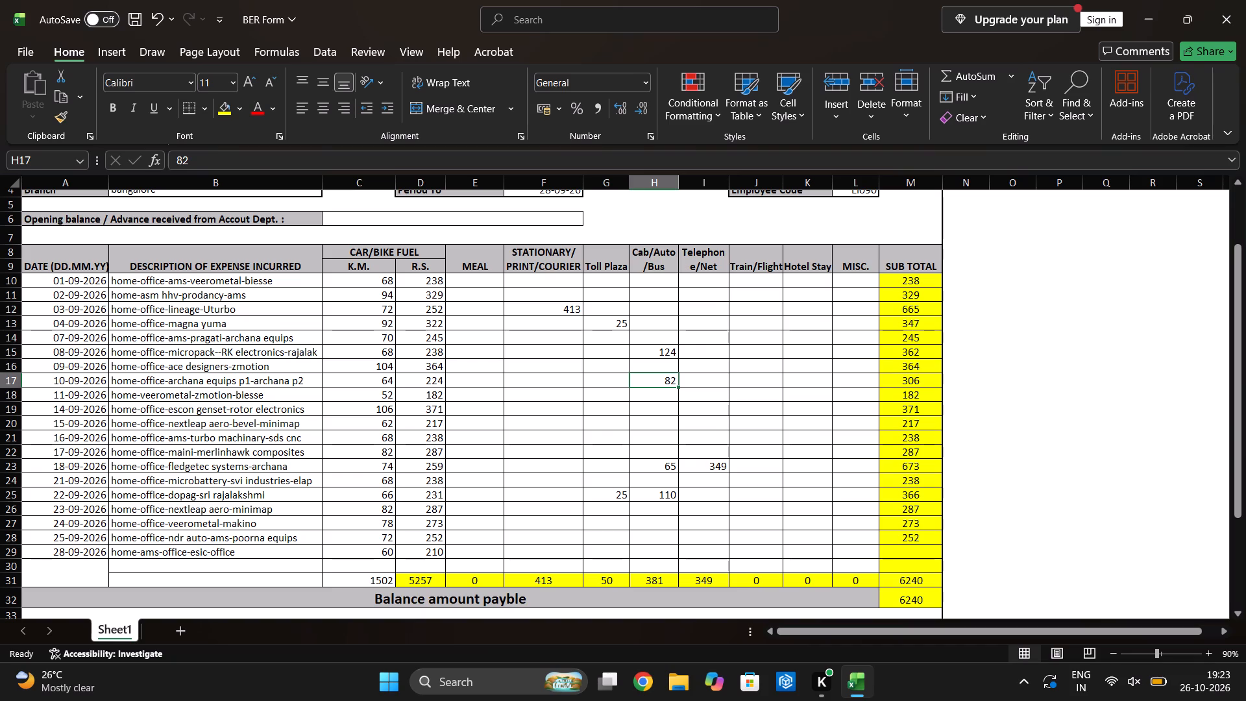
{"action": "left_click", "coordinate": [672, 378]}
{"action": "double_click", "coordinate": [668, 378]}
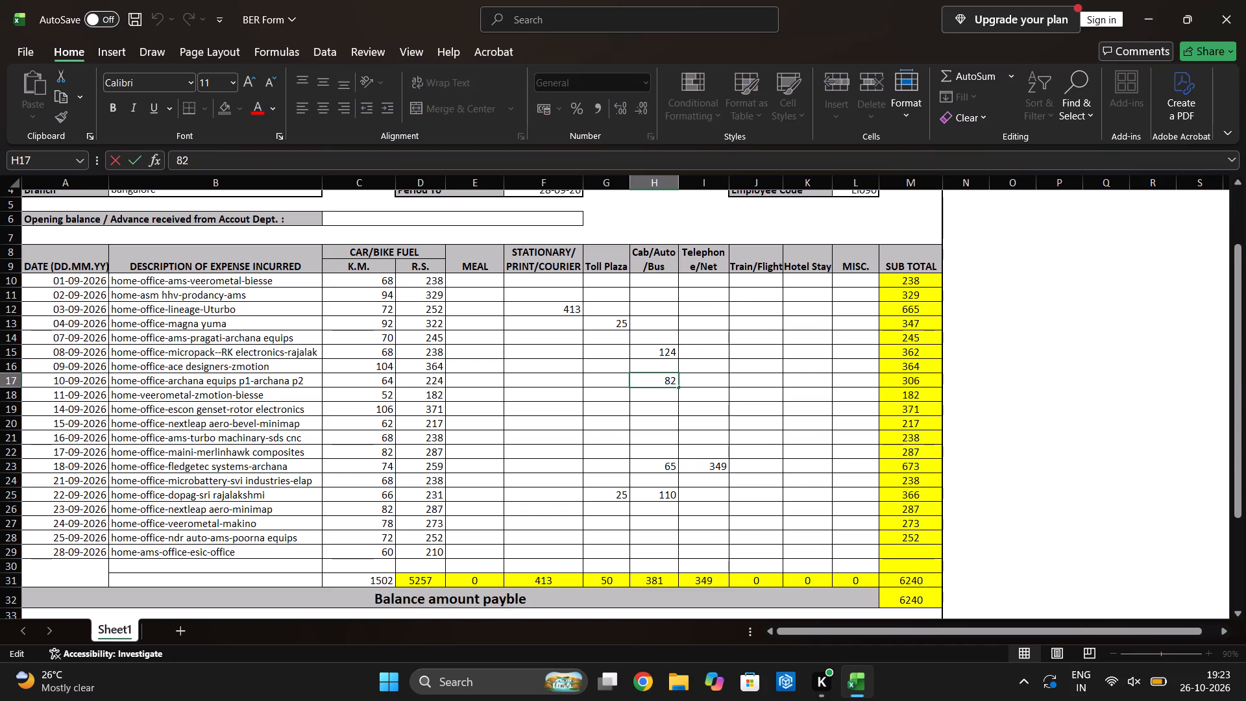
{"action": "key", "text": "BackSpace"}
{"action": "key", "text": "1"}
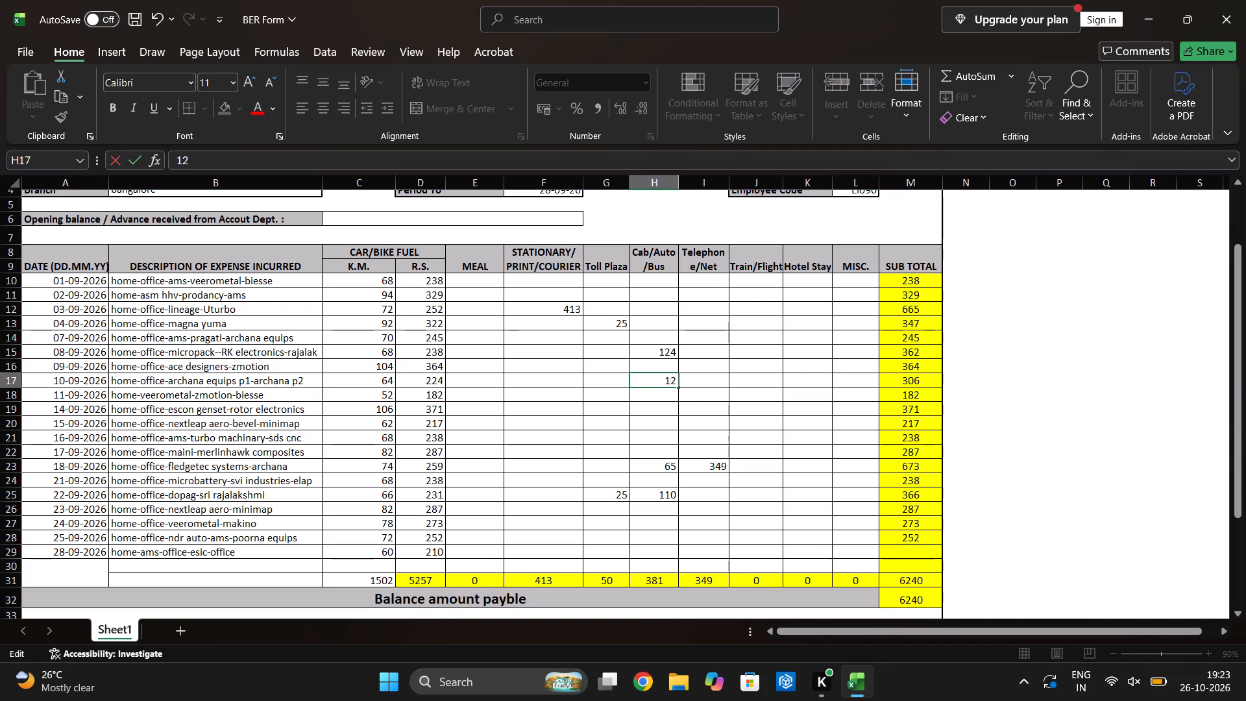
{"action": "key", "text": "0"}
{"action": "key", "text": "Return"}
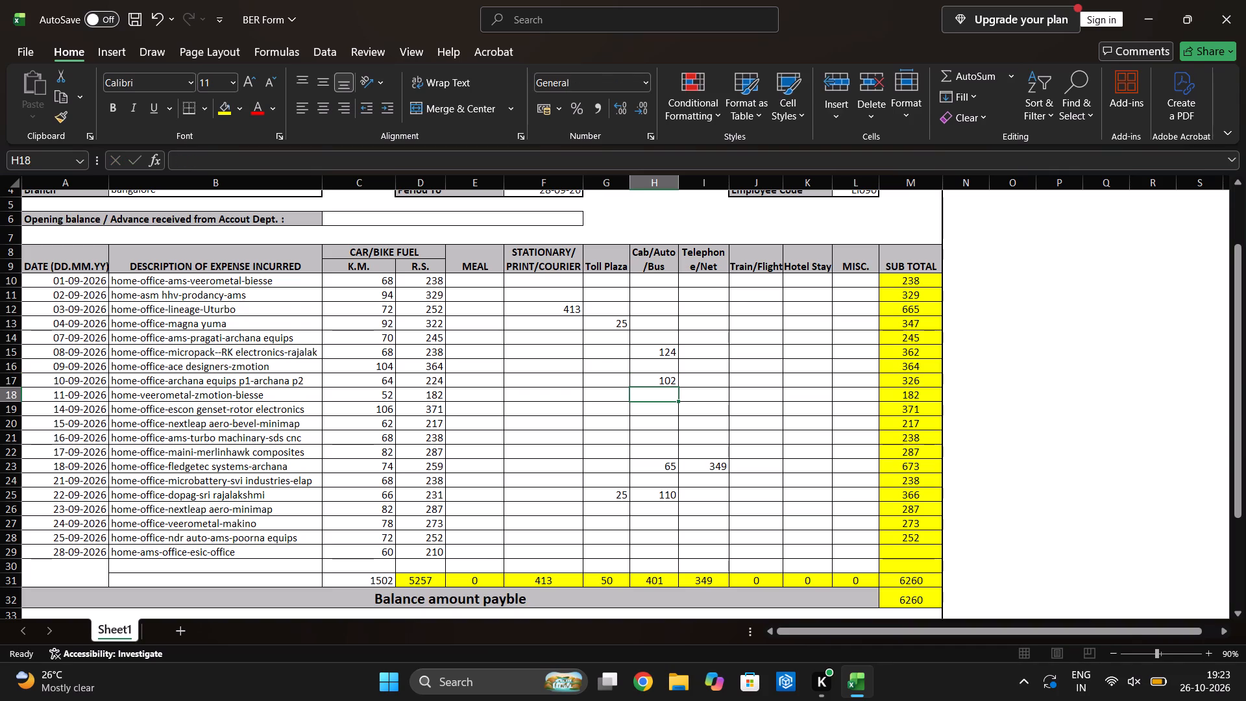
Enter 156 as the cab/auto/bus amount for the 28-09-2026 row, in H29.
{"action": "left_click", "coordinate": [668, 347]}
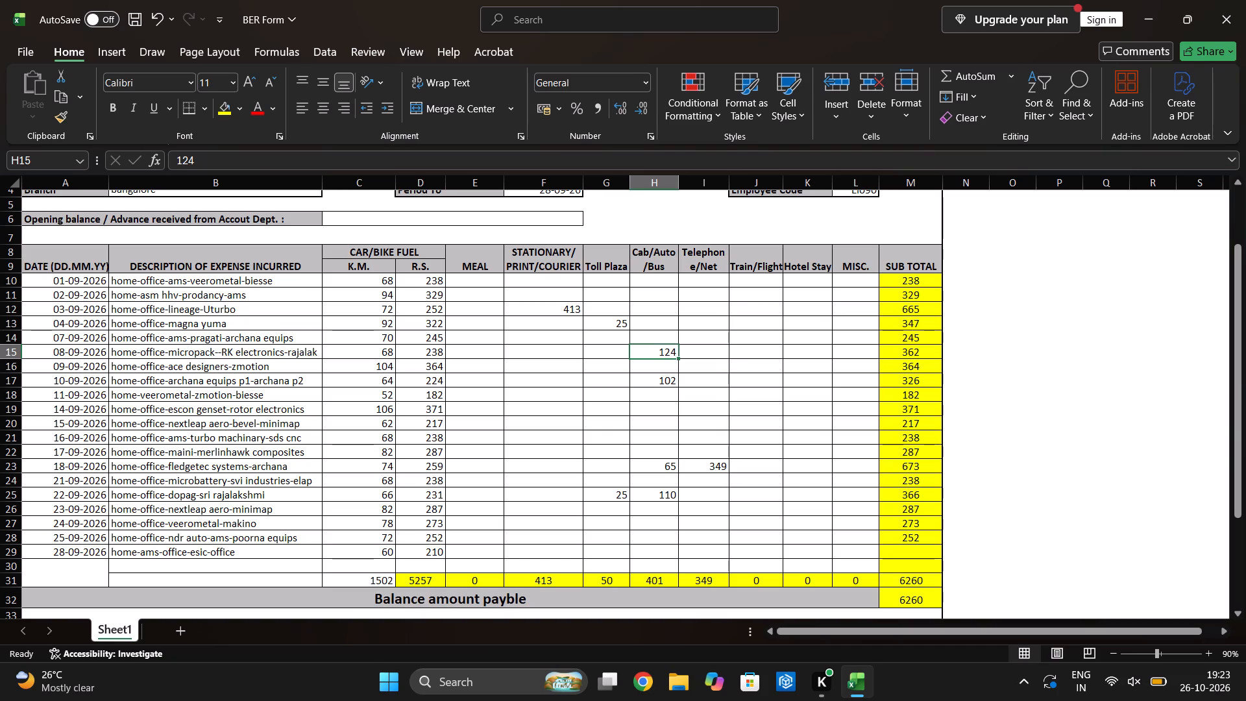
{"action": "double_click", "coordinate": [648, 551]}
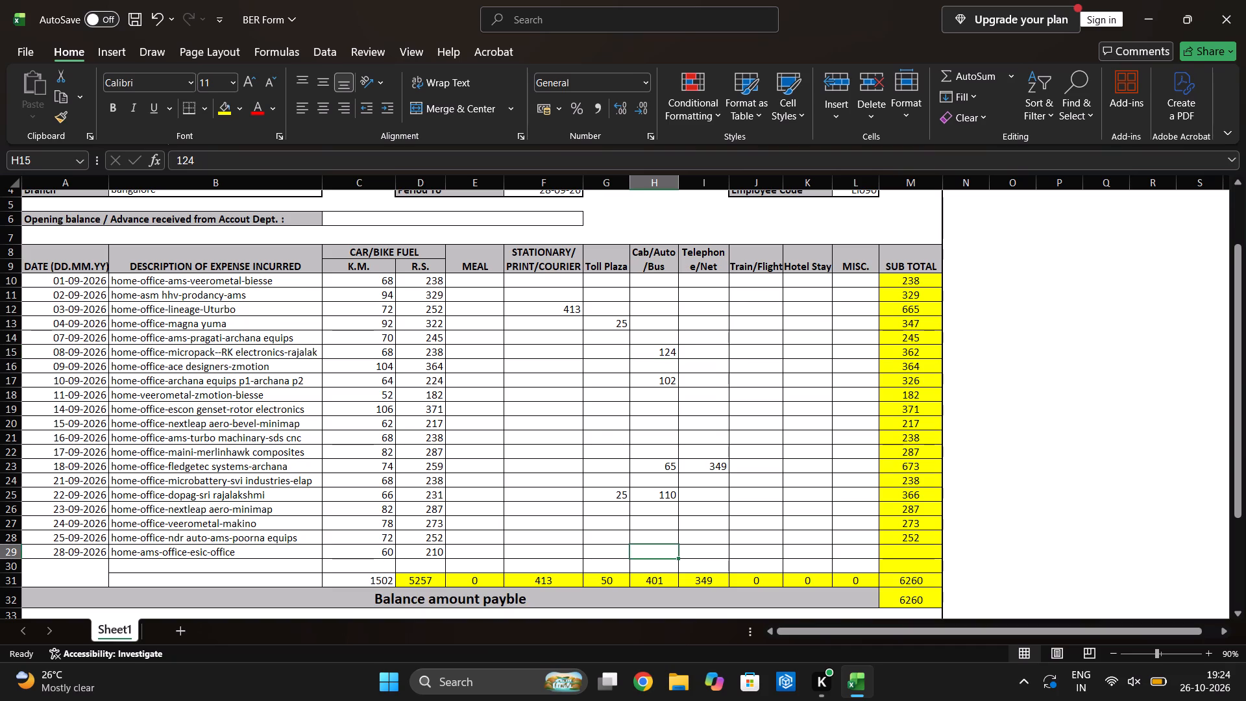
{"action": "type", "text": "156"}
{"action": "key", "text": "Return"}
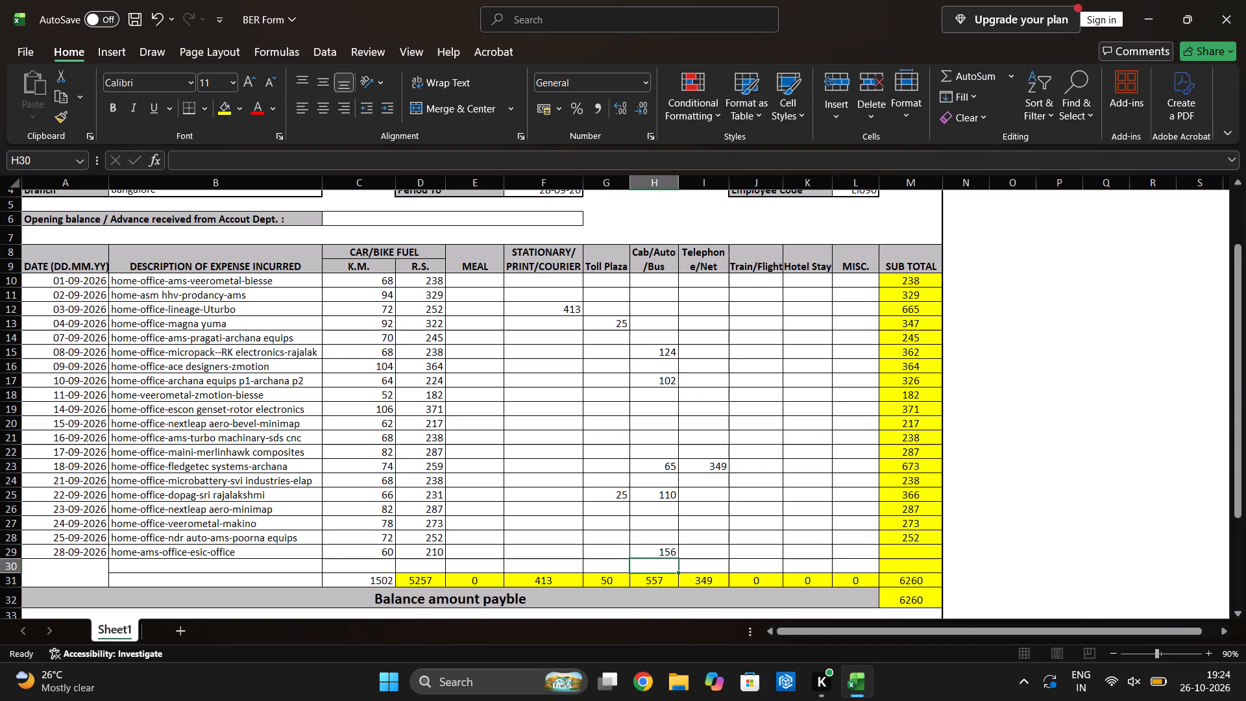
Set the cab/auto/bus amount for the 28-09-2026 row, in H29, to 0.
{"action": "left_click", "coordinate": [665, 498]}
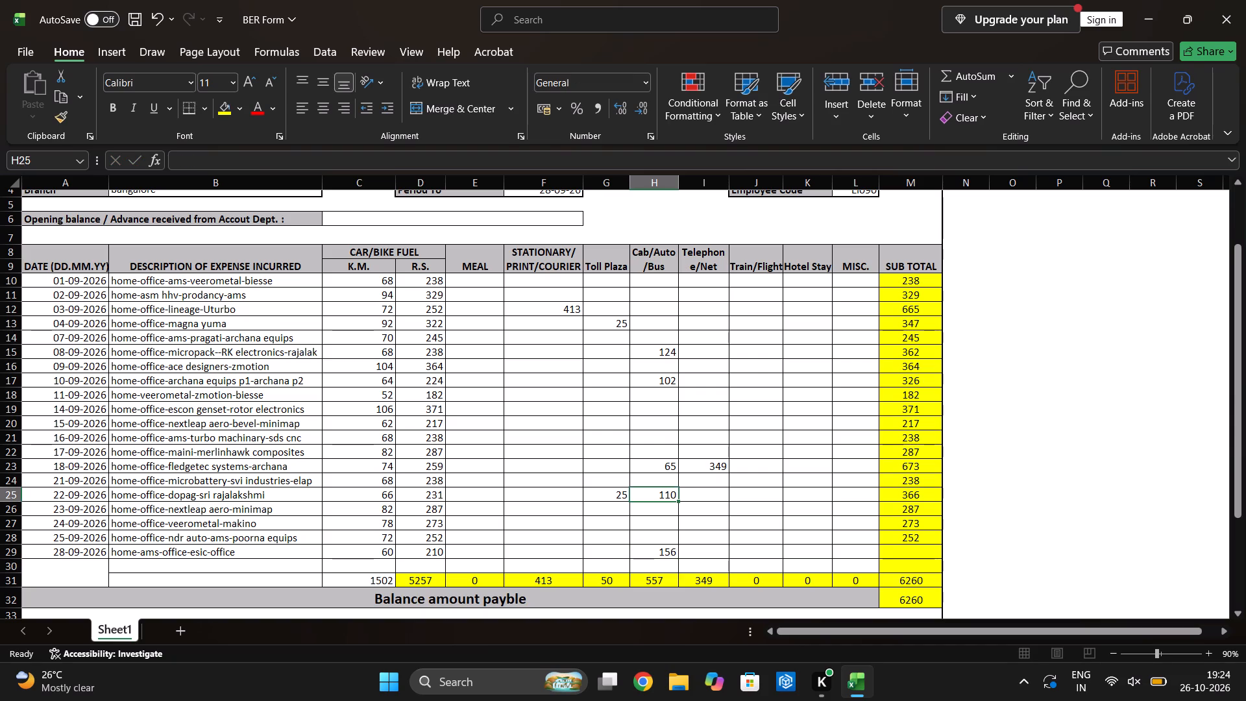
{"action": "left_click", "coordinate": [674, 552]}
{"action": "key", "text": "0"}
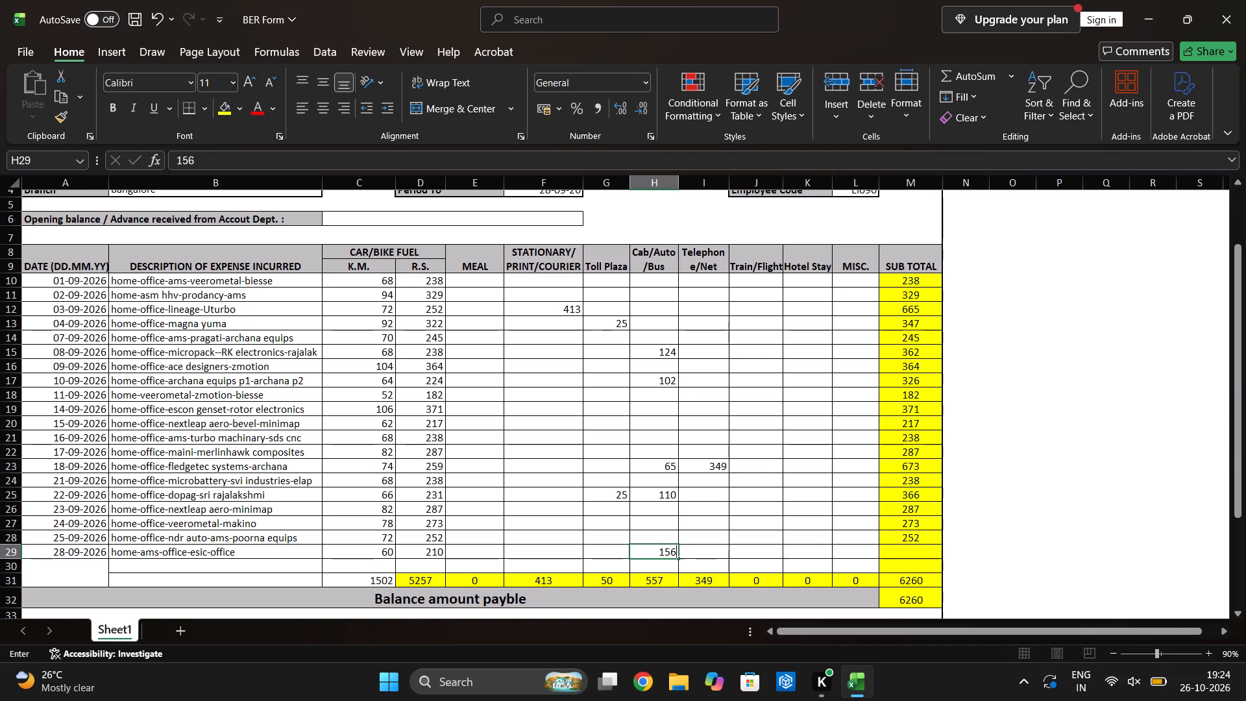
{"action": "key", "text": "Return"}
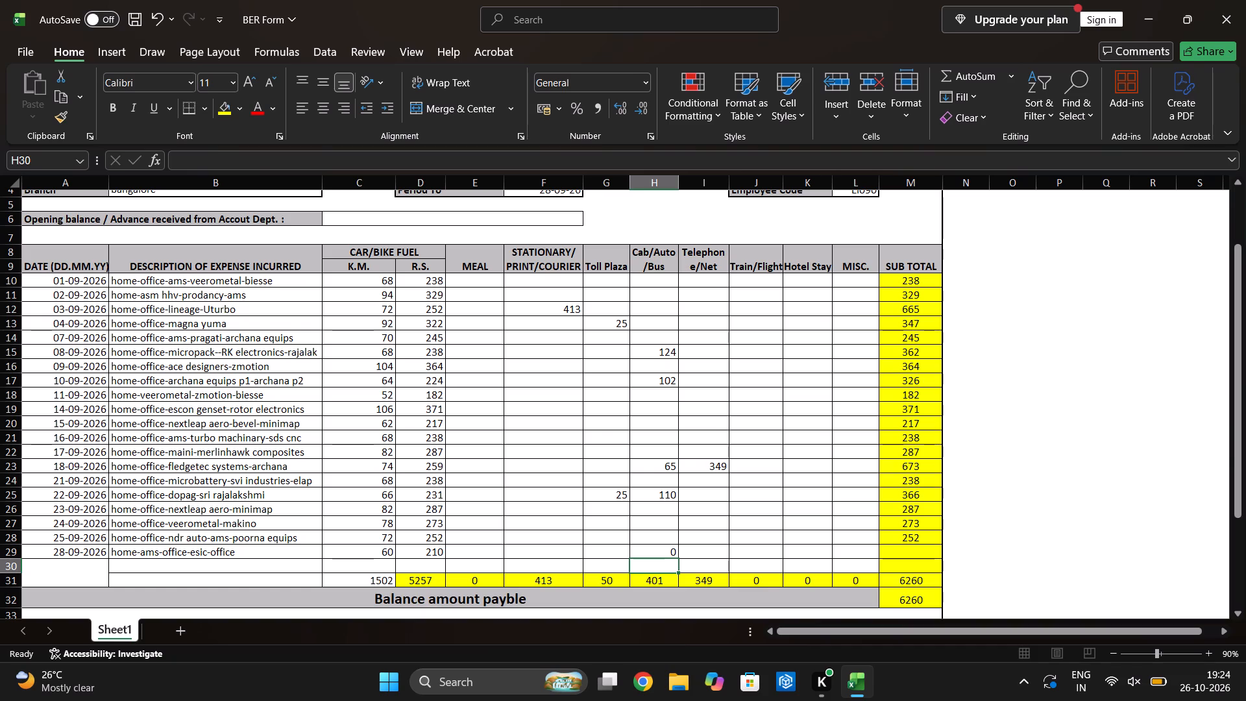
Examine the formulas behind the sub total column's sum in M31 and the last row sub totals in M29 and M28.
{"action": "double_click", "coordinate": [915, 585]}
{"action": "double_click", "coordinate": [913, 582]}
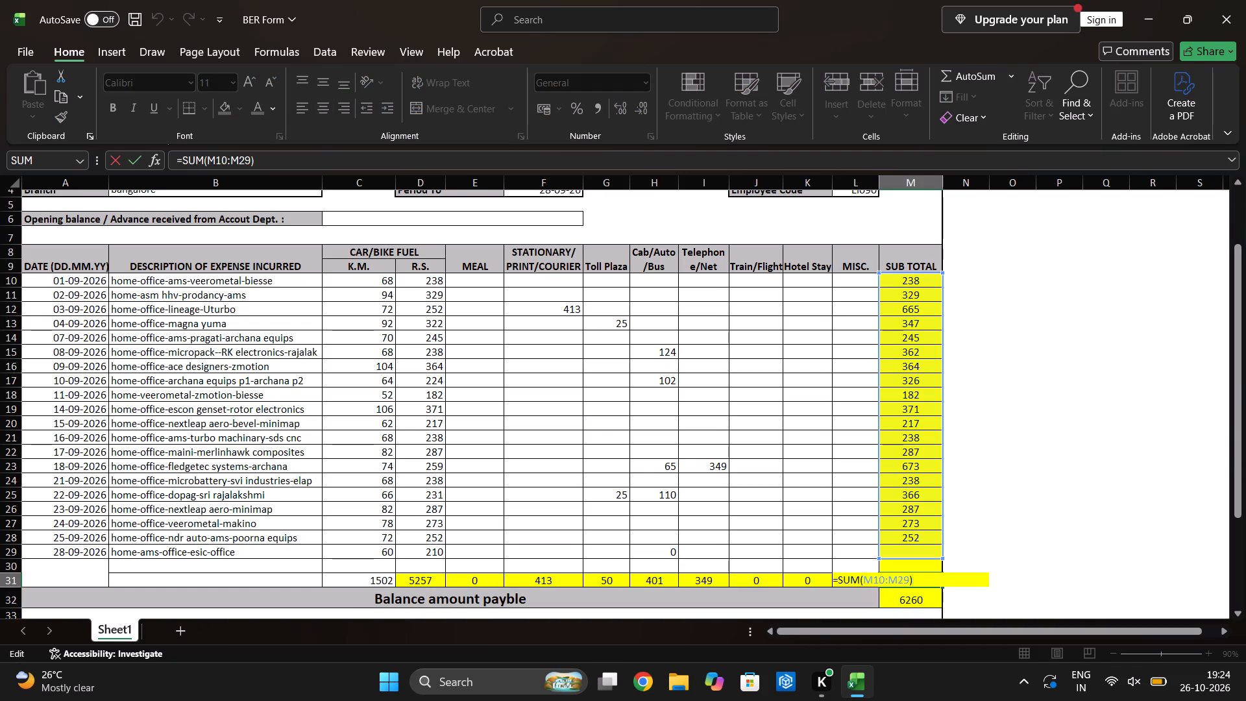
{"action": "double_click", "coordinate": [916, 552]}
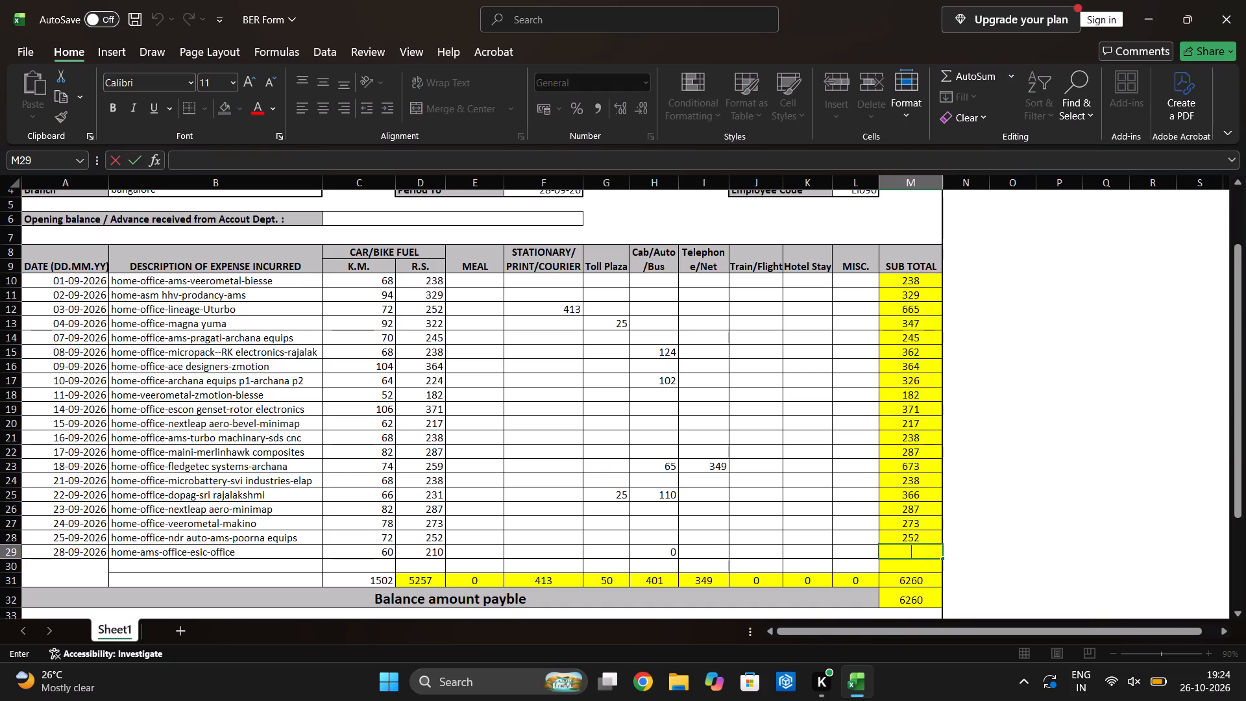
{"action": "double_click", "coordinate": [912, 537]}
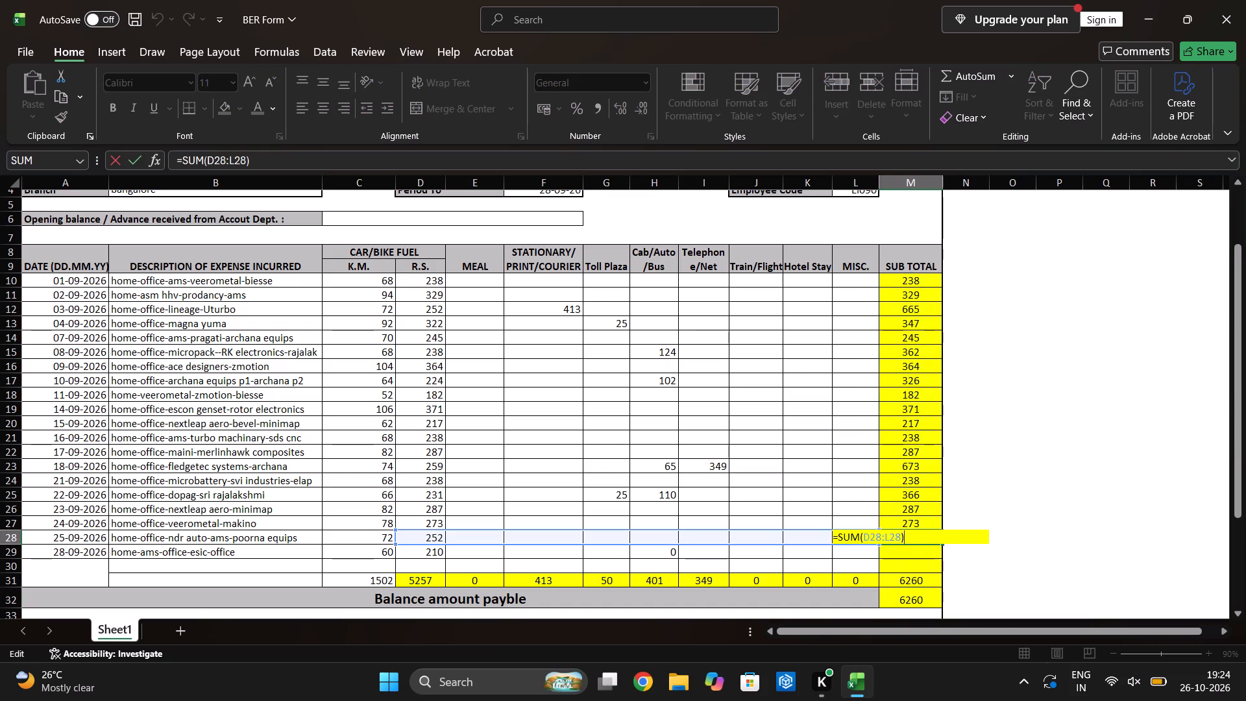
{"action": "left_click", "coordinate": [1027, 525]}
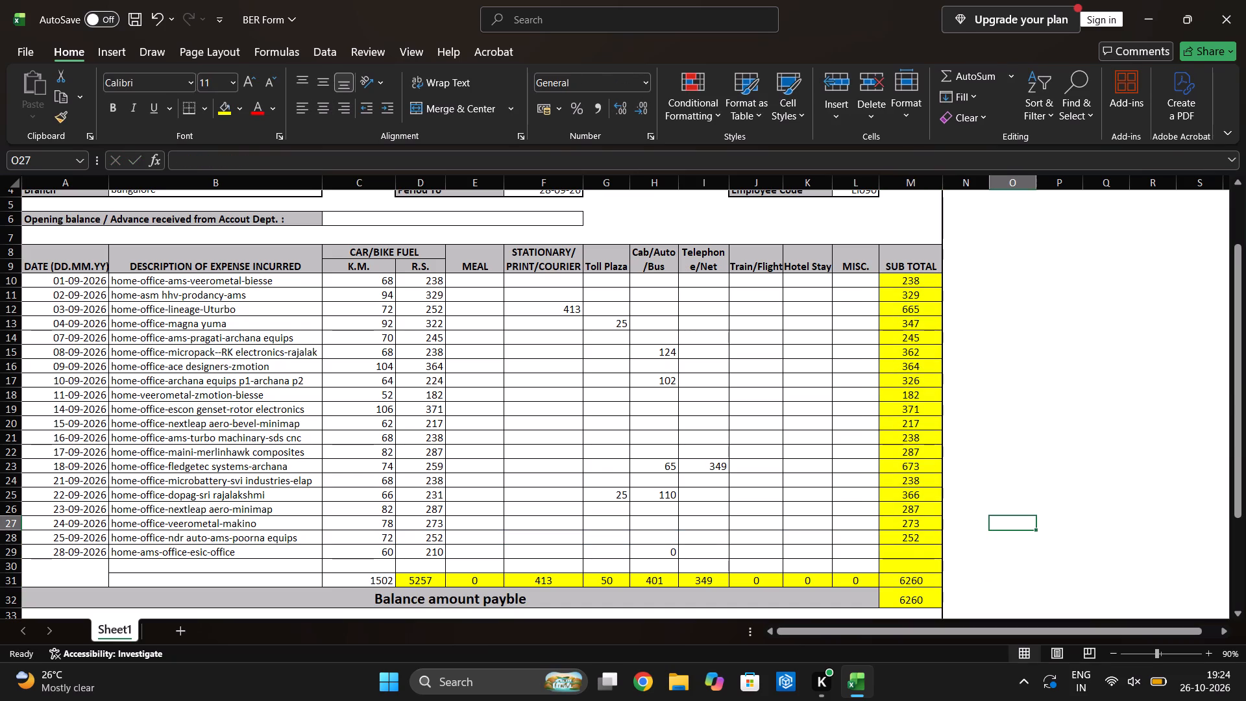
{"action": "double_click", "coordinate": [914, 536]}
{"action": "left_click", "coordinate": [1020, 473]}
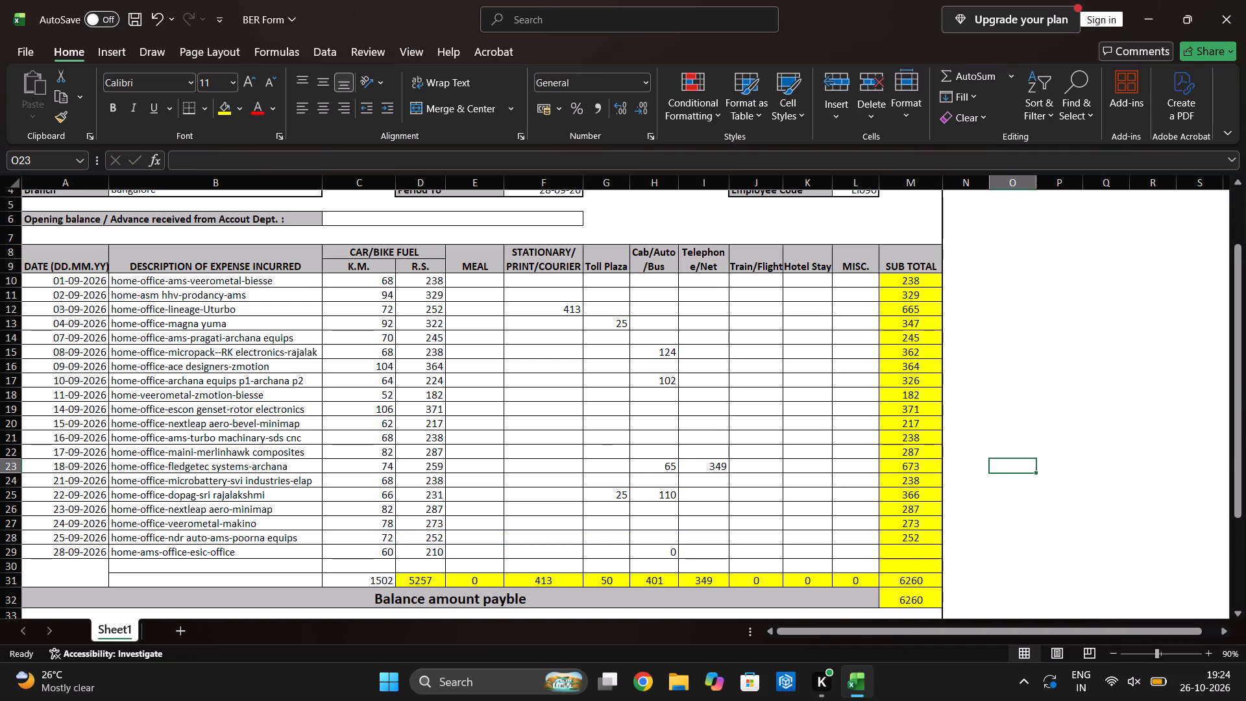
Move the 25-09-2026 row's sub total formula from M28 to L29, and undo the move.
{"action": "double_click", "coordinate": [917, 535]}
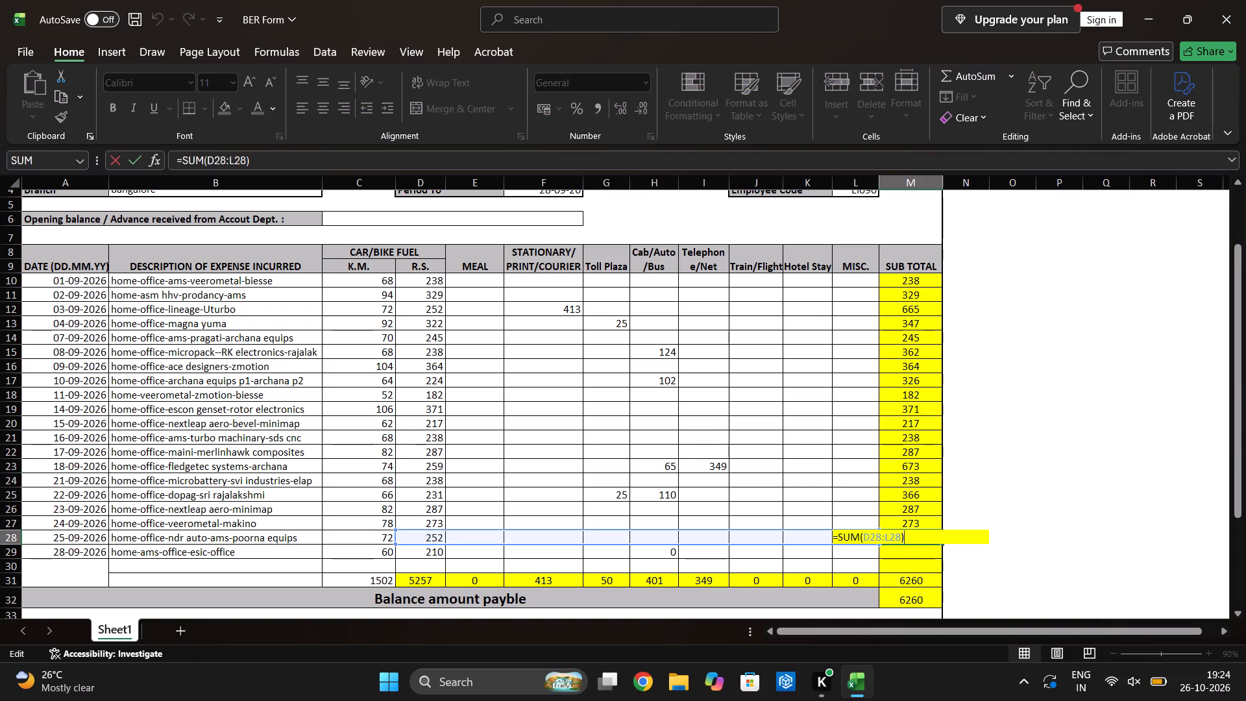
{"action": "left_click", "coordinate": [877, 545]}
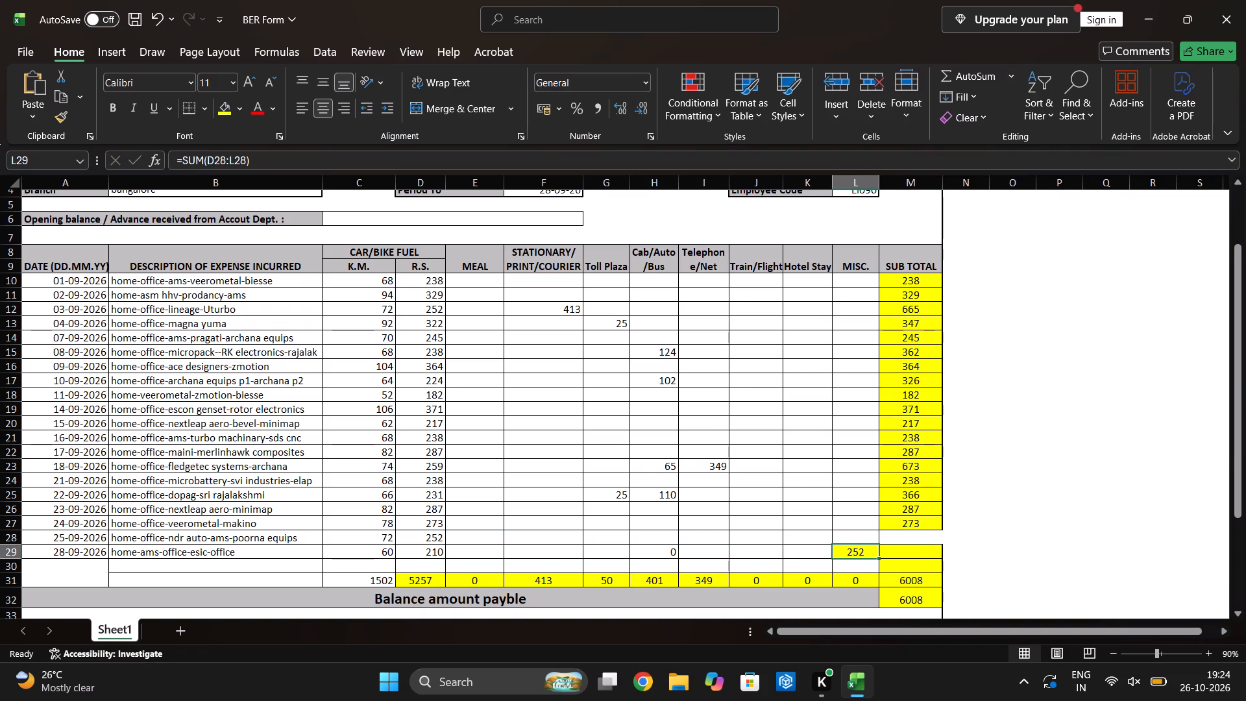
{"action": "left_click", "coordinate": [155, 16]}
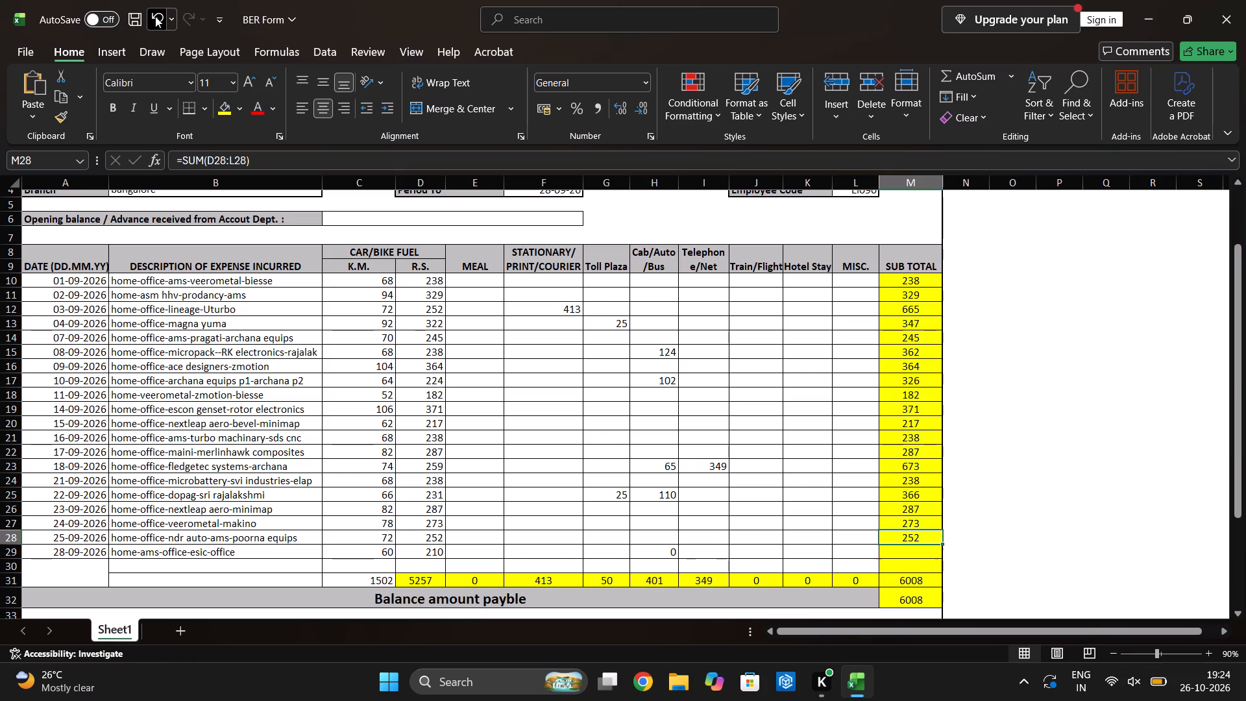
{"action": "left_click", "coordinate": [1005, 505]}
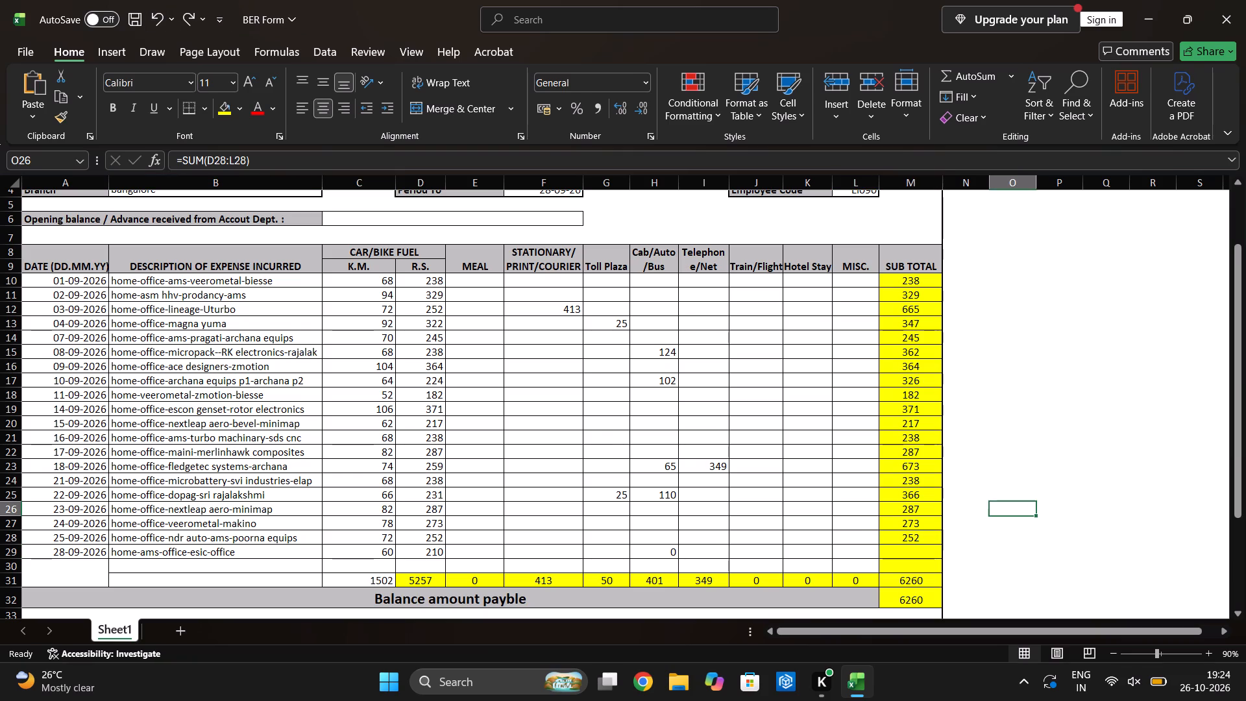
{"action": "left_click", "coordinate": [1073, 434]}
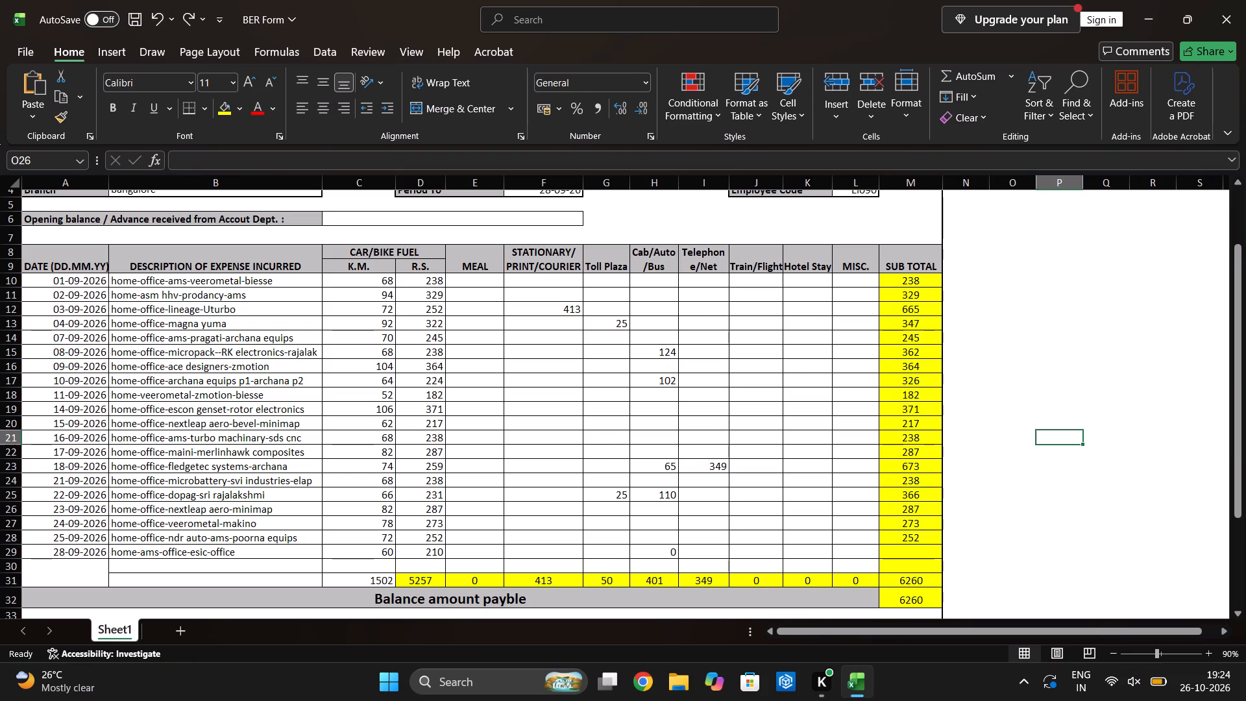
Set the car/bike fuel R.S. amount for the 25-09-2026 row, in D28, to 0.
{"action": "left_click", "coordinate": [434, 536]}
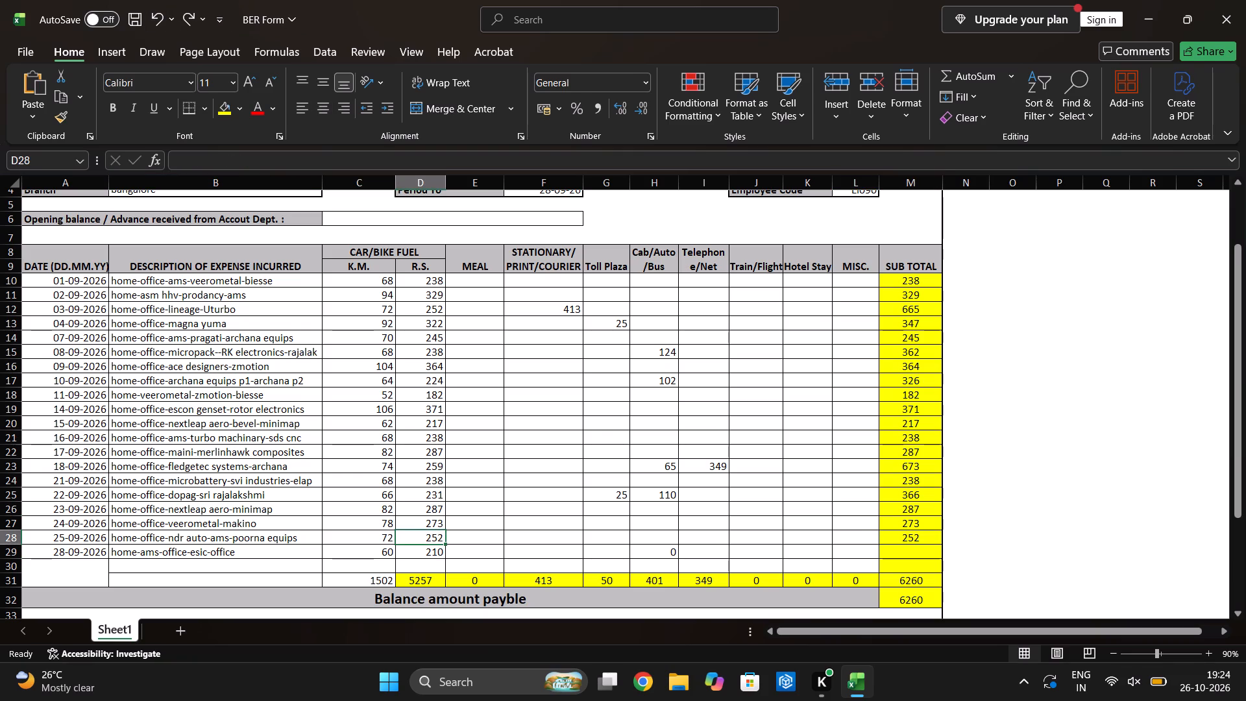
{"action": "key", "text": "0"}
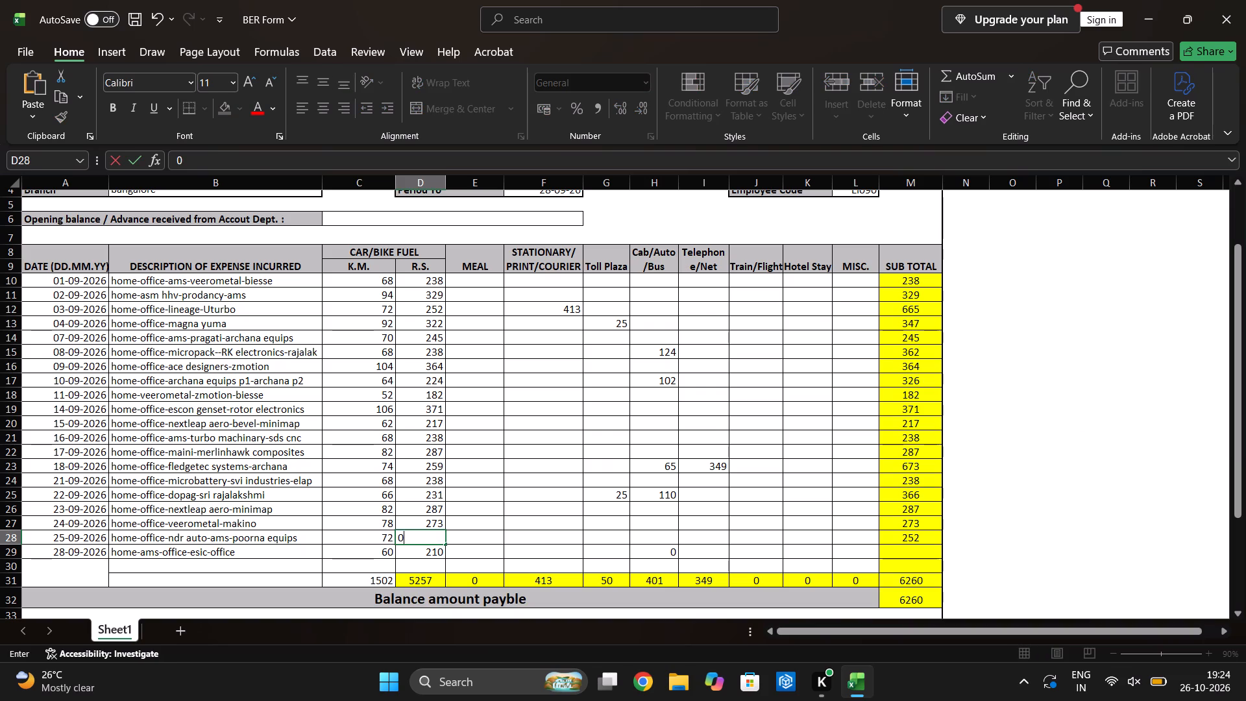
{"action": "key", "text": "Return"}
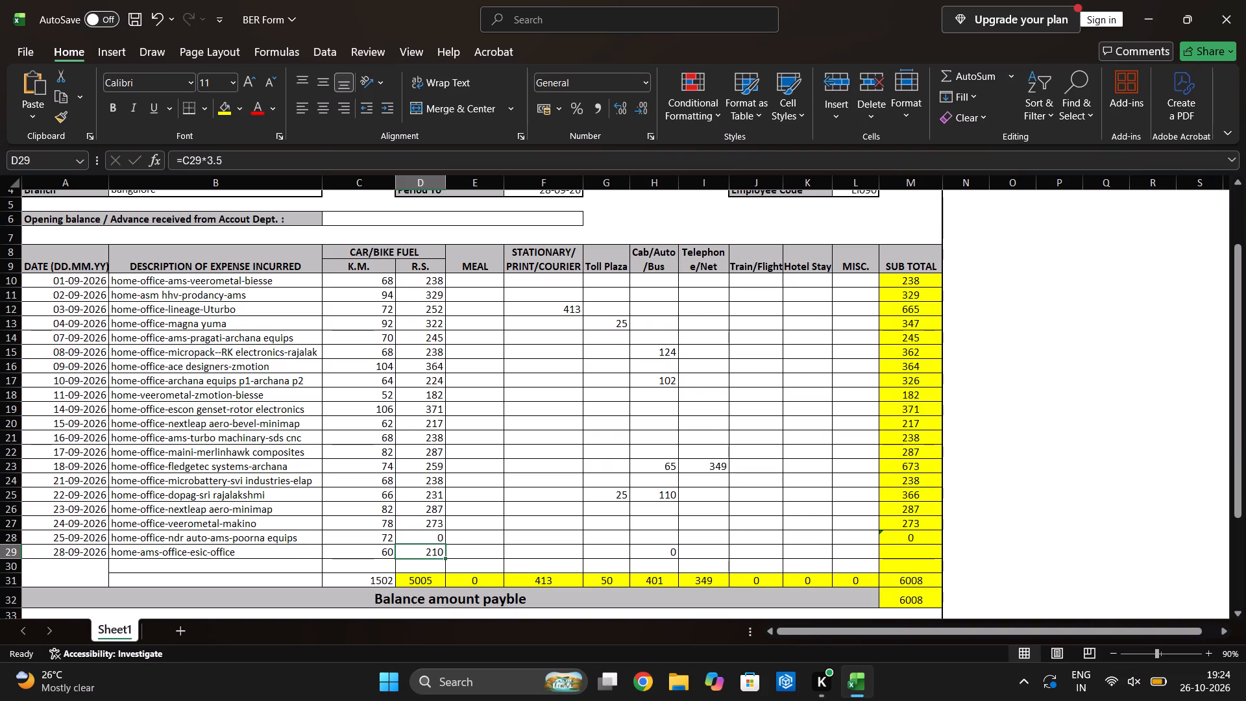
Set the car/bike fuel R.S. amount for the 25-09-2026 row, in D28, to 252.
{"action": "left_click", "coordinate": [435, 536]}
{"action": "type", "text": "252"}
{"action": "key", "text": "Return"}
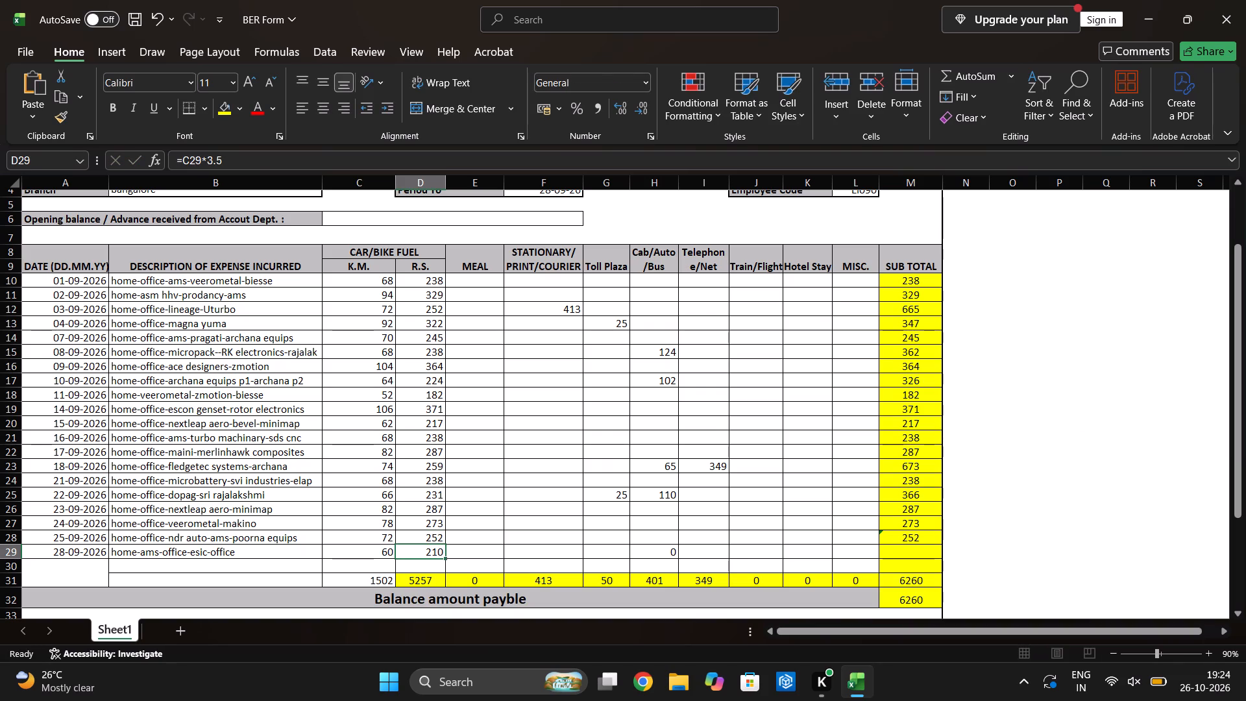
Replace the cab/auto/bus amount for the 28-09-2026 row, in H29, with 106.
{"action": "double_click", "coordinate": [666, 555]}
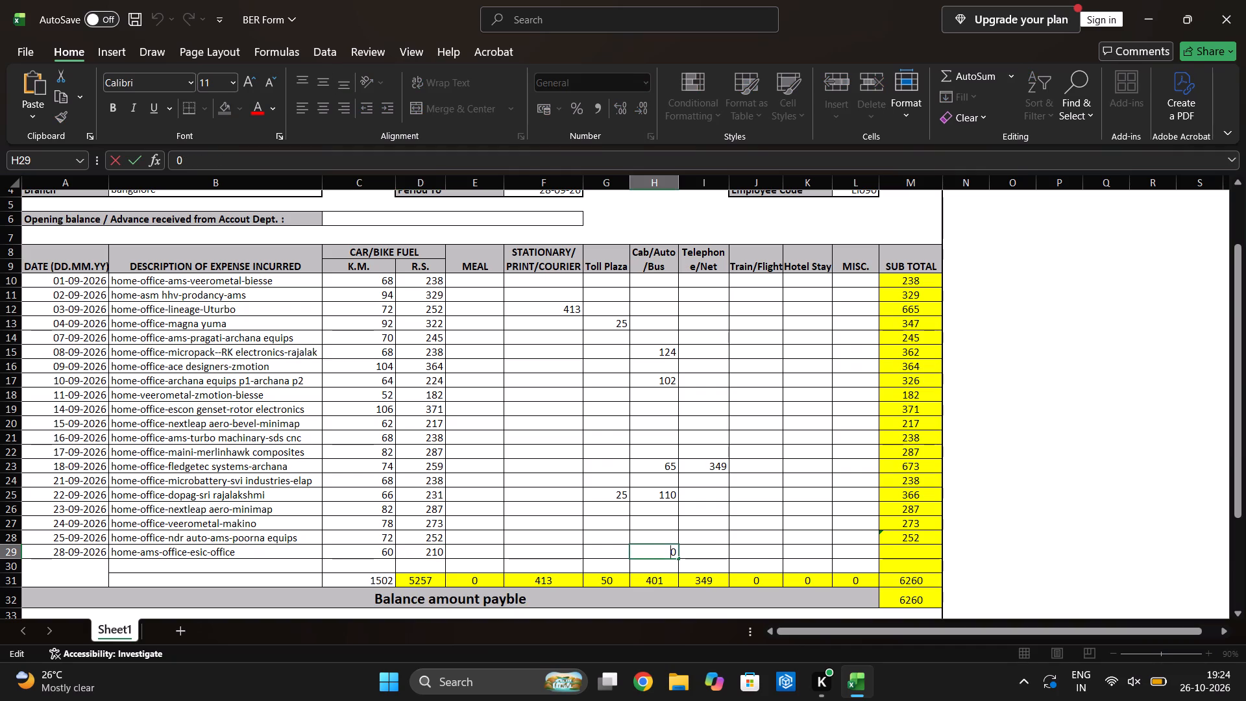
{"action": "key", "text": "Delete"}
{"action": "left_click", "coordinate": [973, 526]}
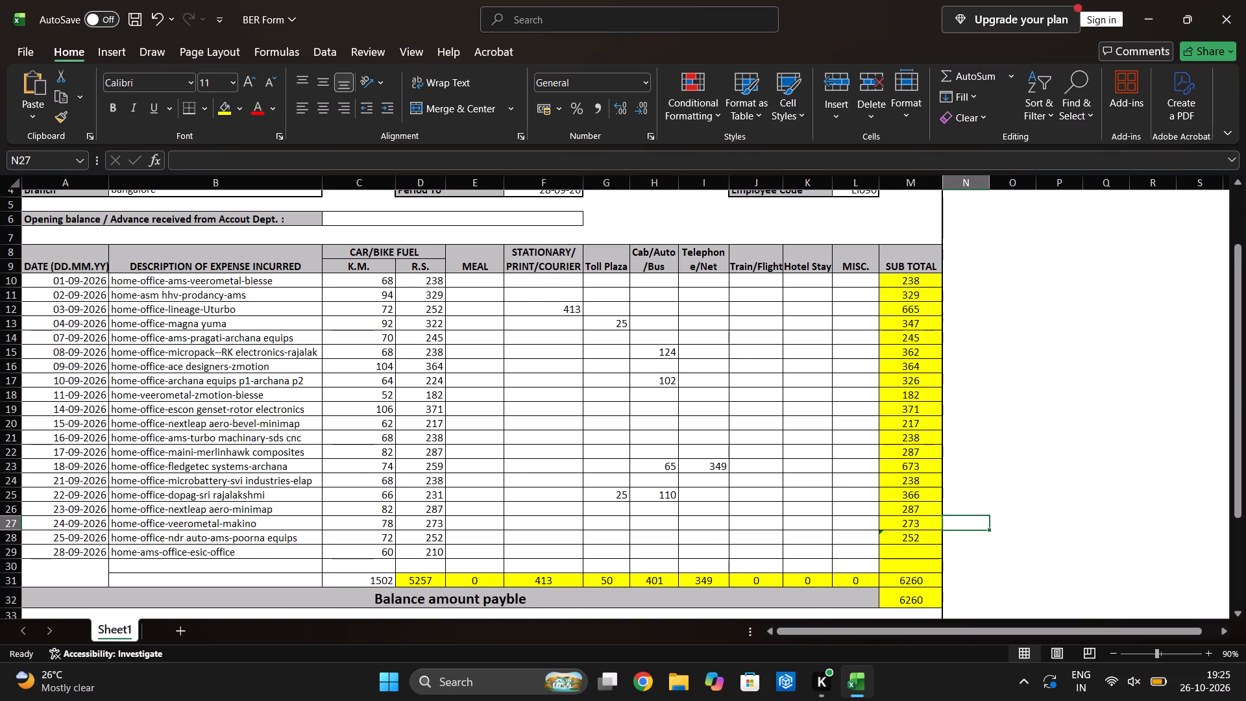
{"action": "left_click", "coordinate": [659, 551]}
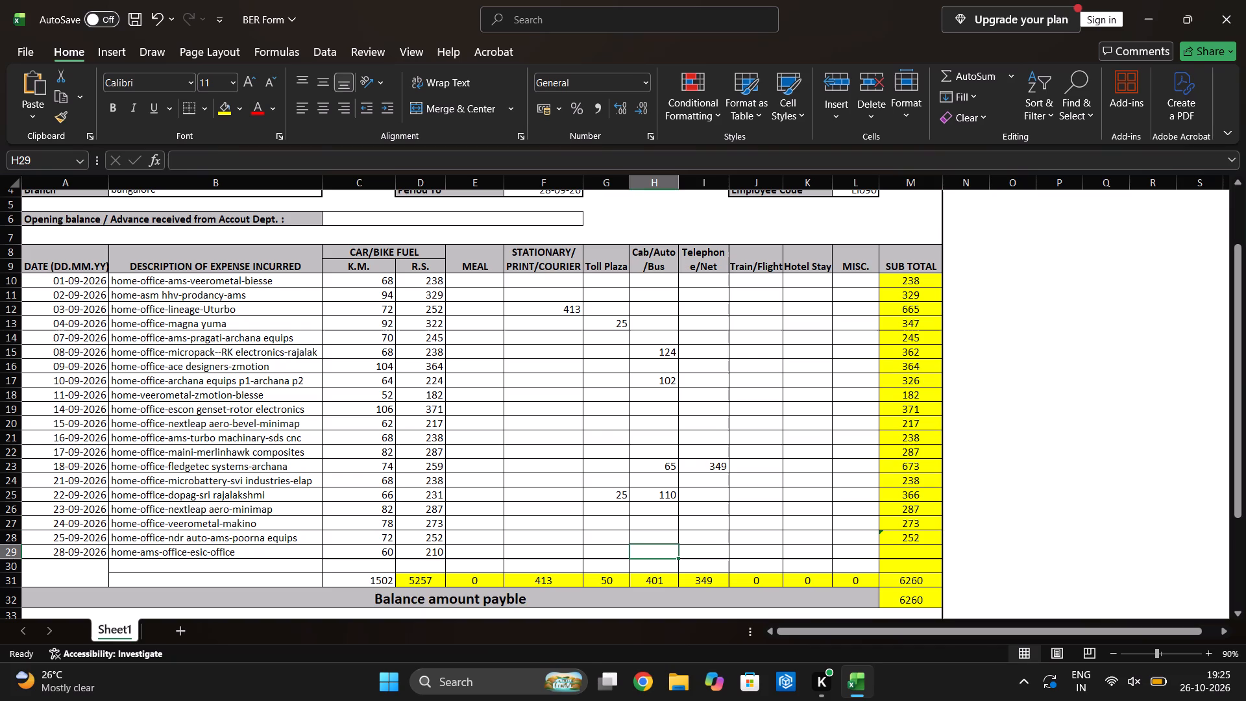
{"action": "type", "text": "106"}
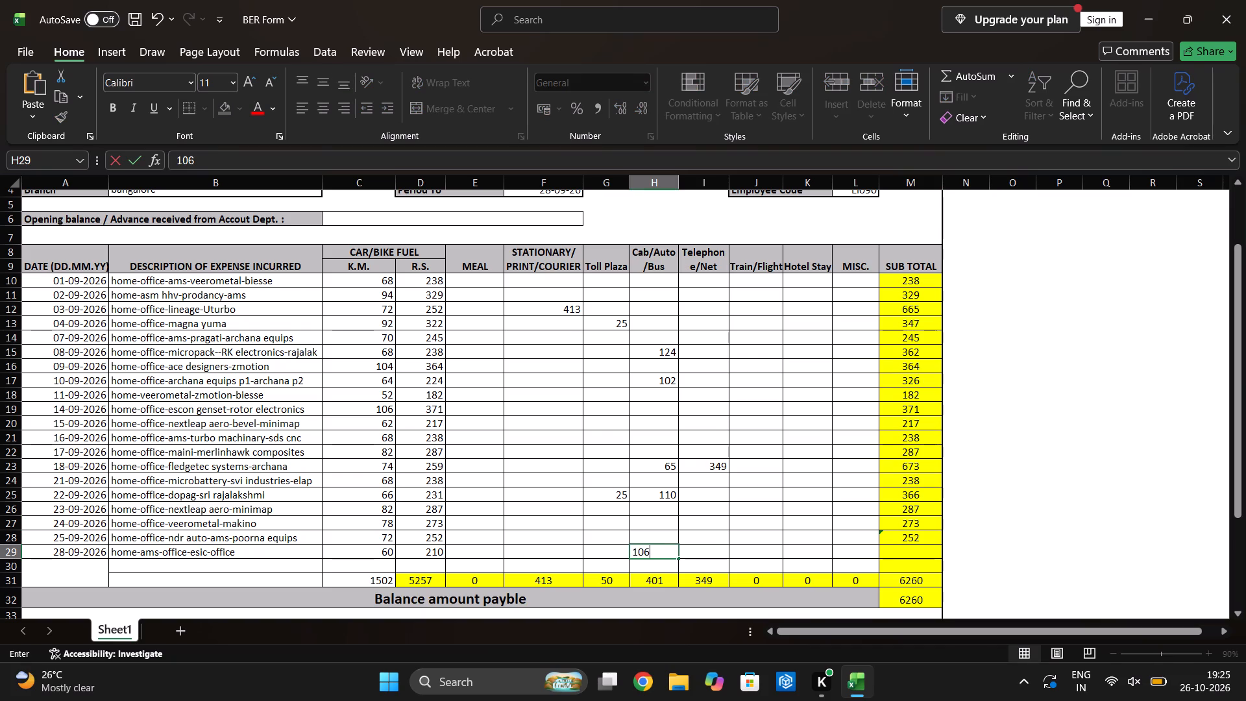
{"action": "key", "text": "Return"}
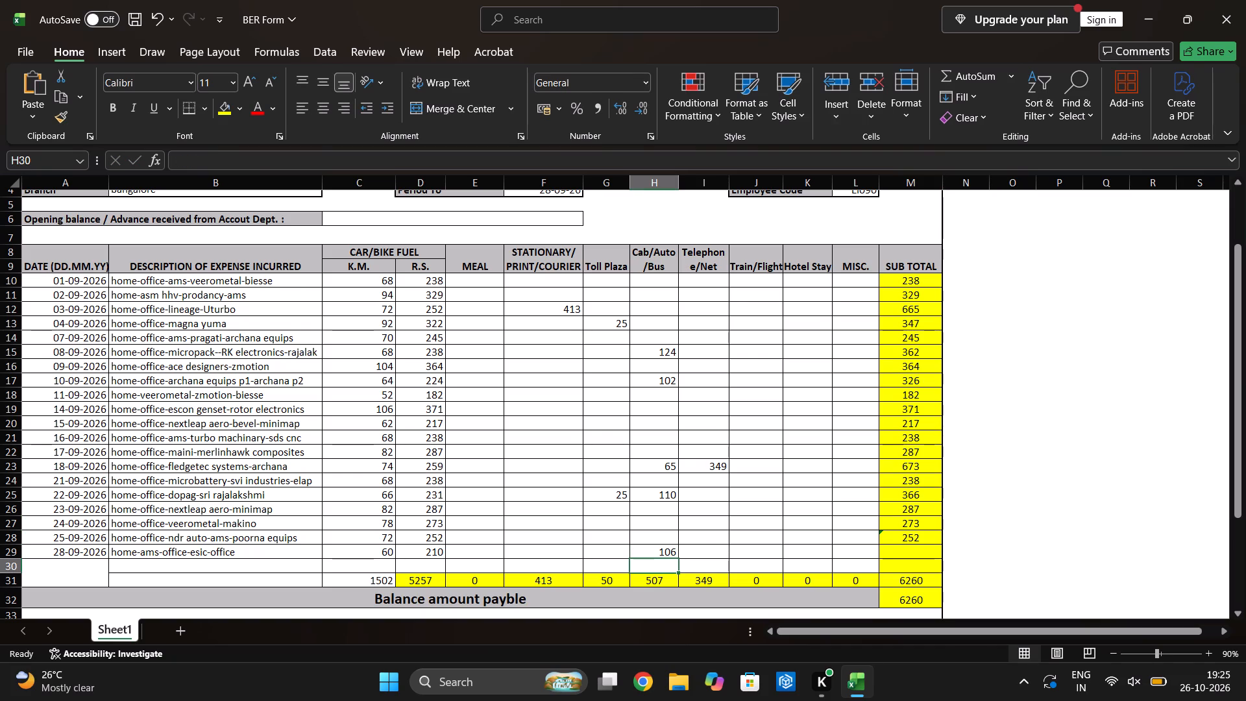
Enter the sub total formula =SUM(D29:L29) for the 28-09-2026 row in M29.
{"action": "double_click", "coordinate": [912, 541]}
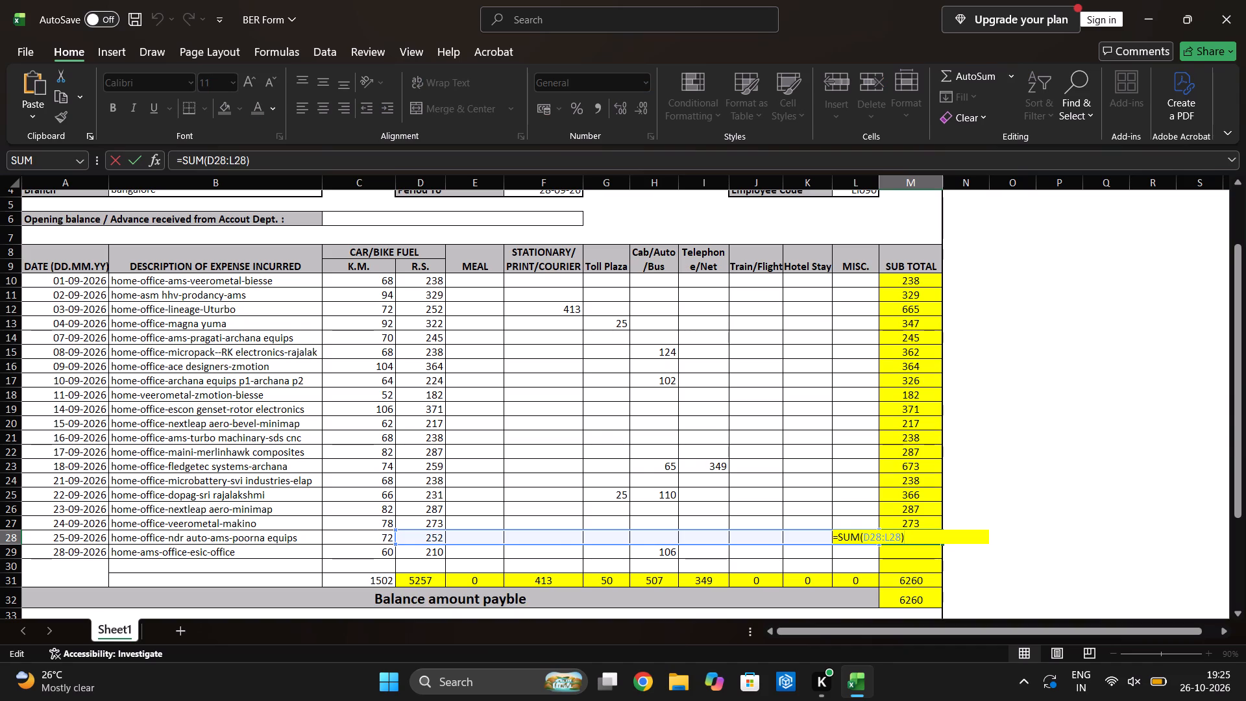
{"action": "double_click", "coordinate": [901, 556]}
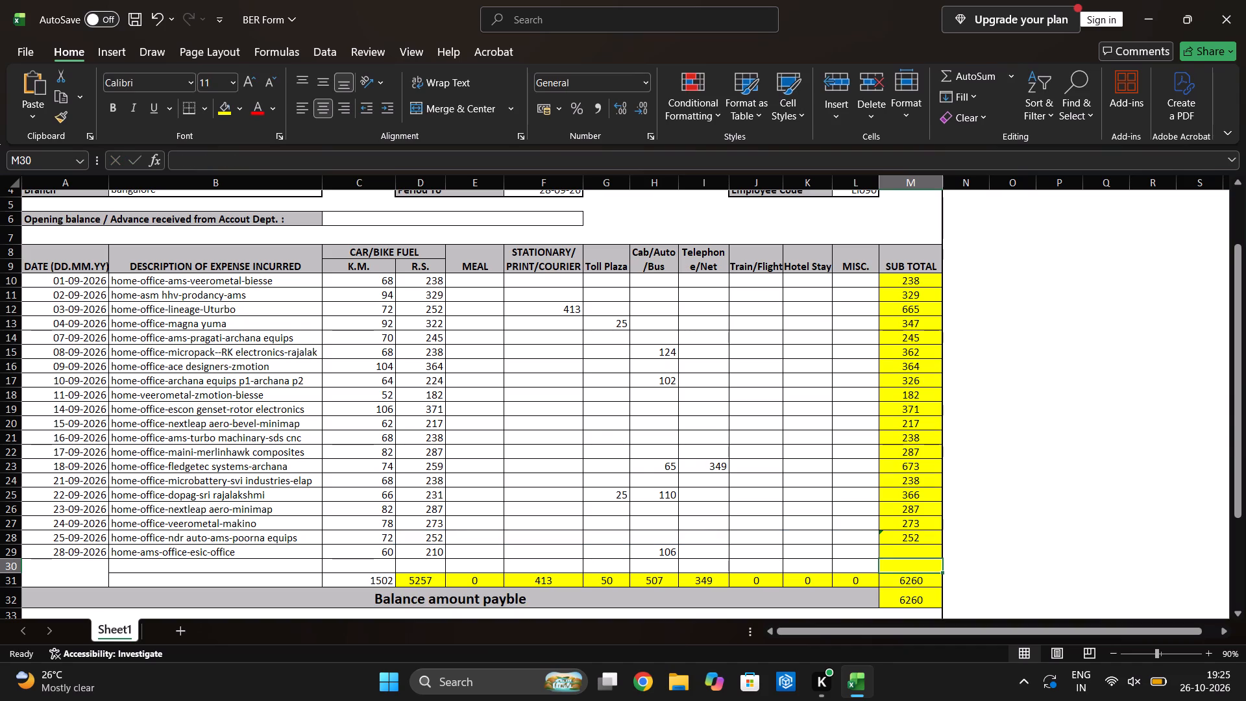
{"action": "double_click", "coordinate": [899, 551]}
{"action": "type", "text": "=su"}
{"action": "key", "text": "m"}
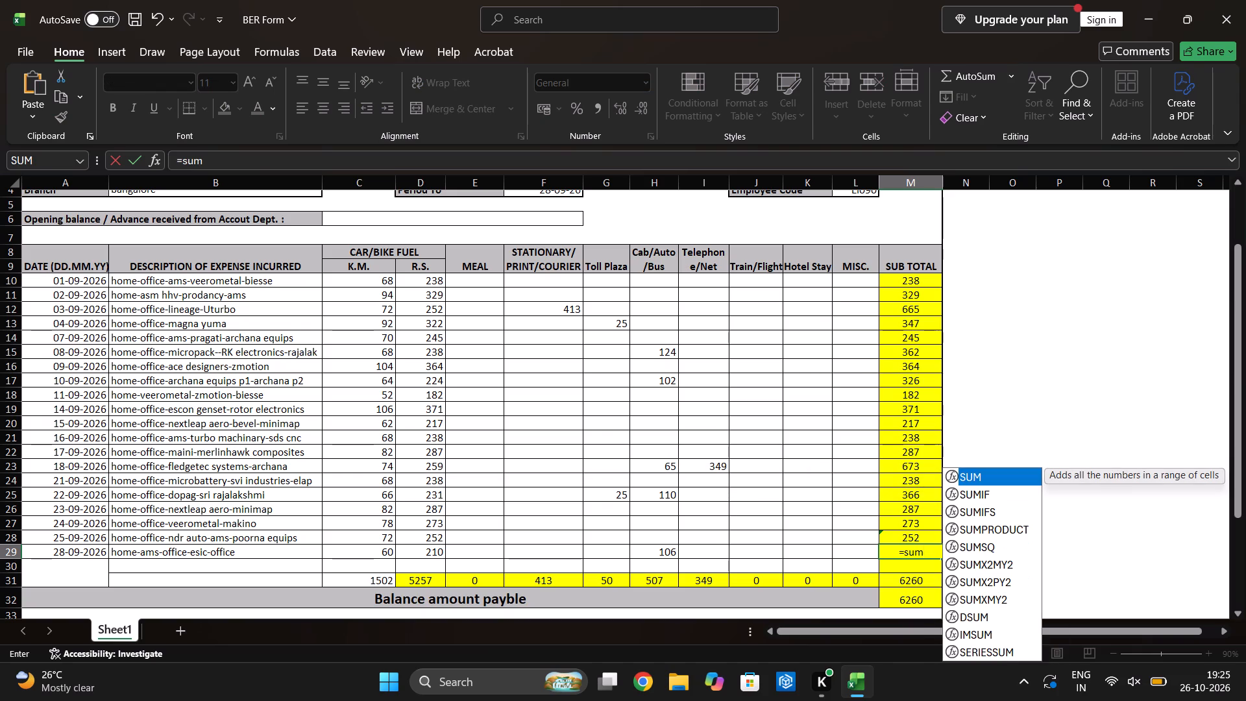
{"action": "key", "text": "shift+parenleft"}
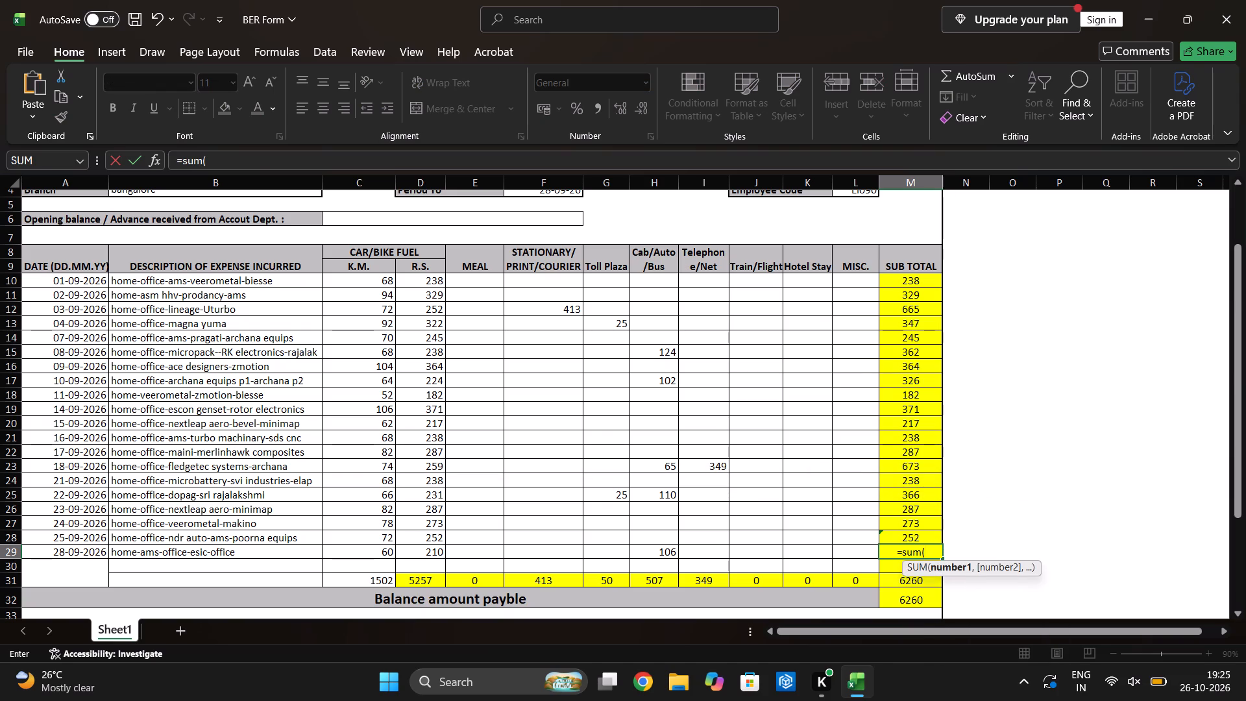
{"action": "left_click_drag", "start_coordinate": [433, 550], "coordinate": [835, 552]}
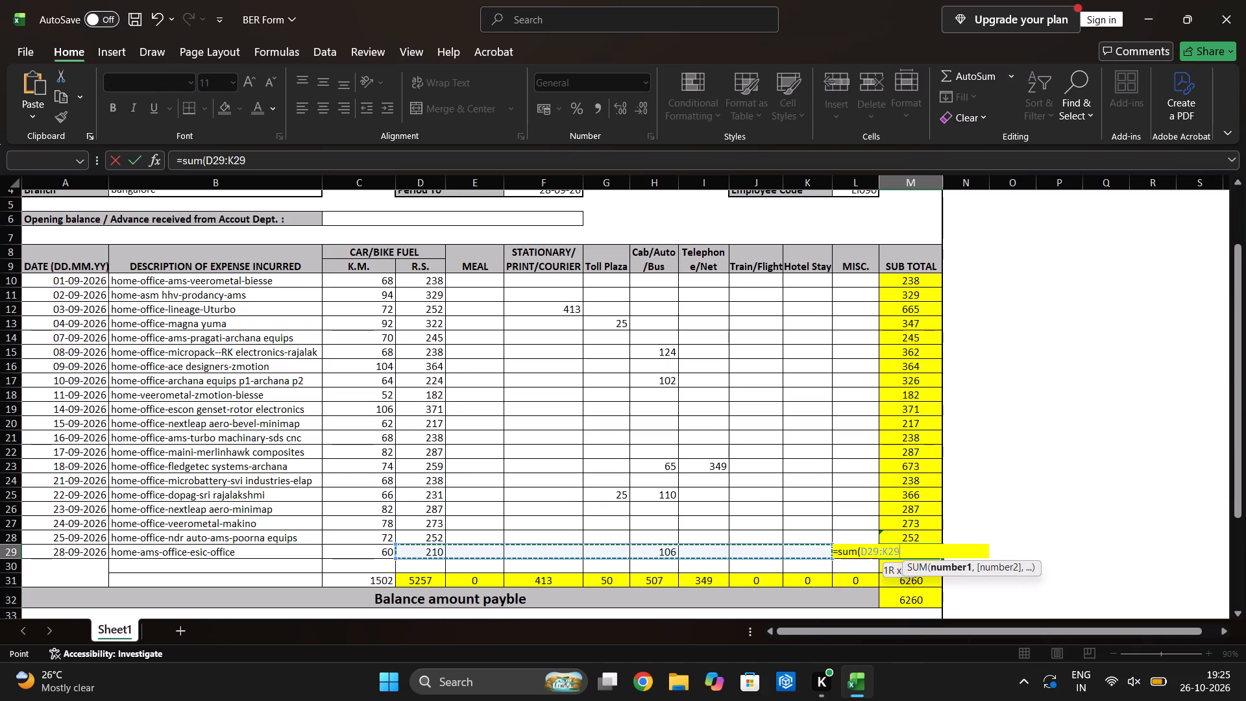
{"action": "left_click_drag", "start_coordinate": [835, 552], "coordinate": [848, 552]}
{"action": "key", "text": "shift+parenright"}
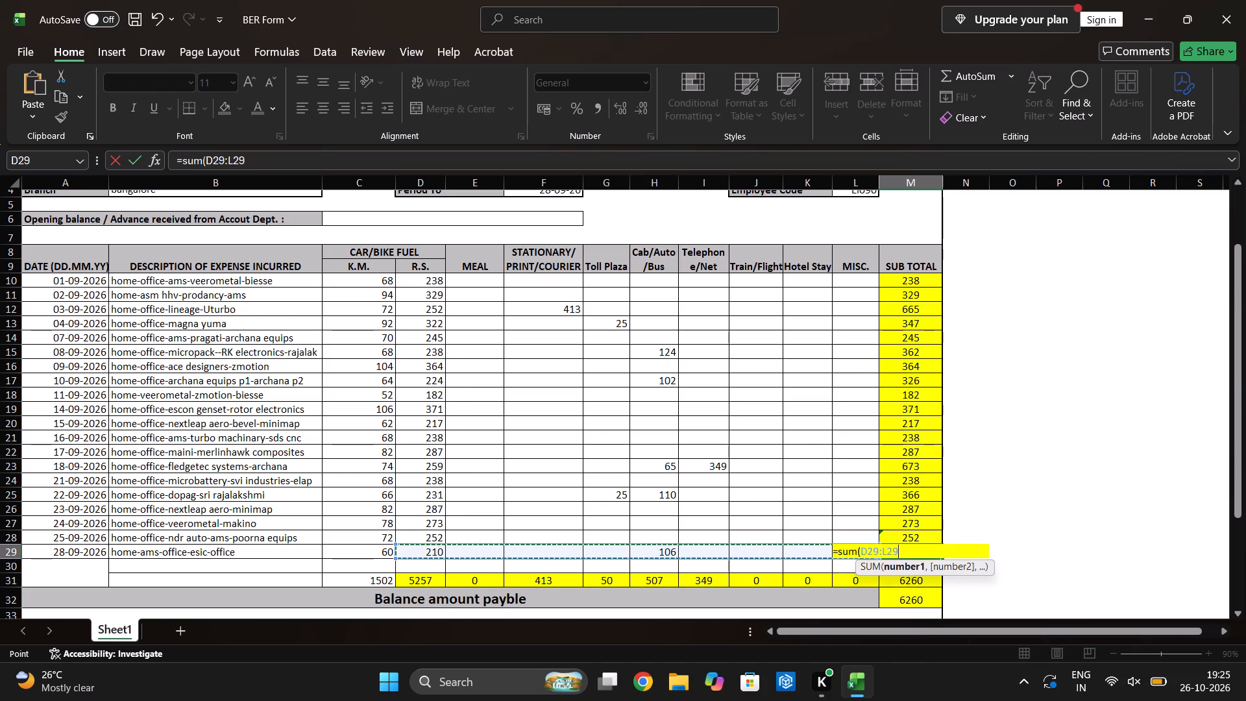
{"action": "key", "text": "Return"}
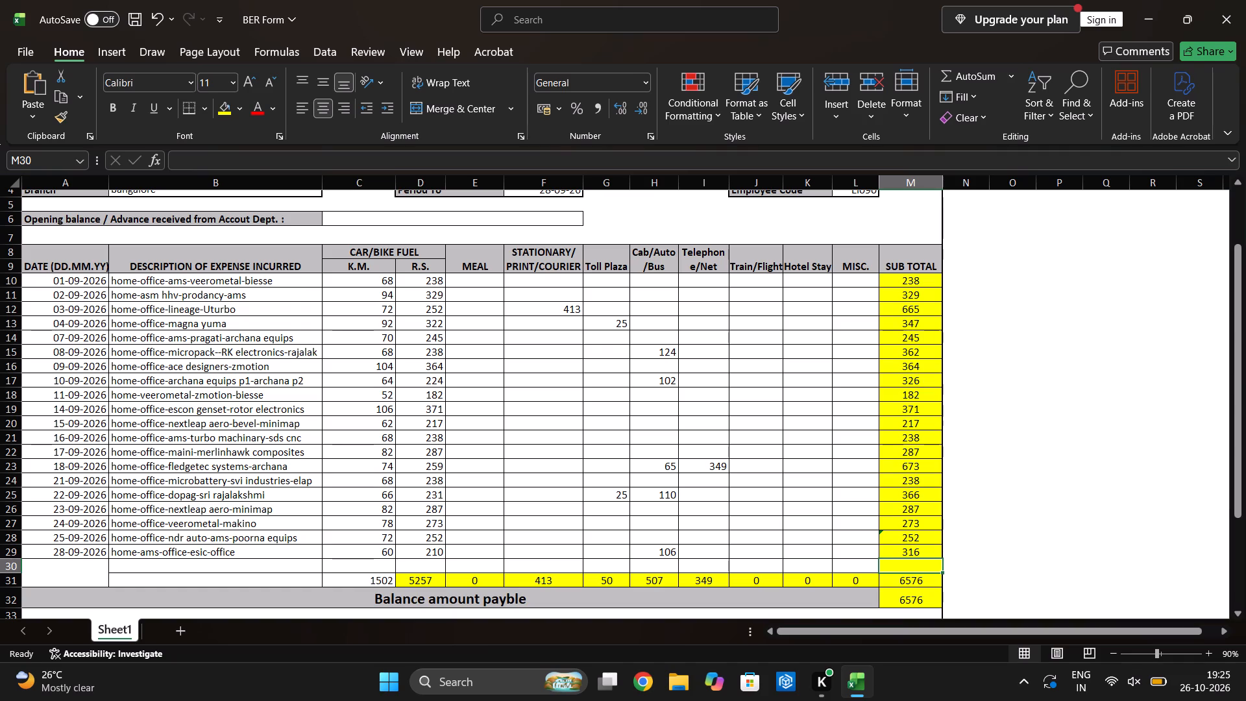
Set the cab/auto/bus amount for the 08-09-2026 row, in H15, to 125.
{"action": "left_click", "coordinate": [668, 352]}
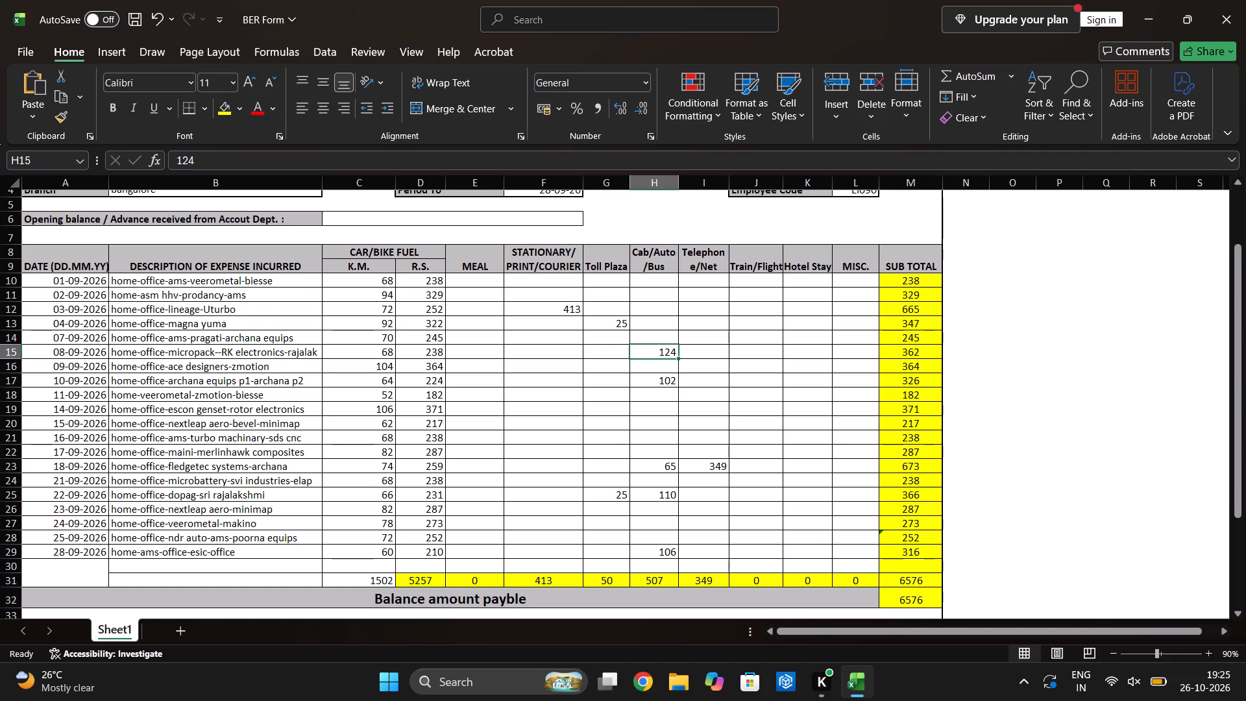
{"action": "left_click", "coordinate": [667, 352]}
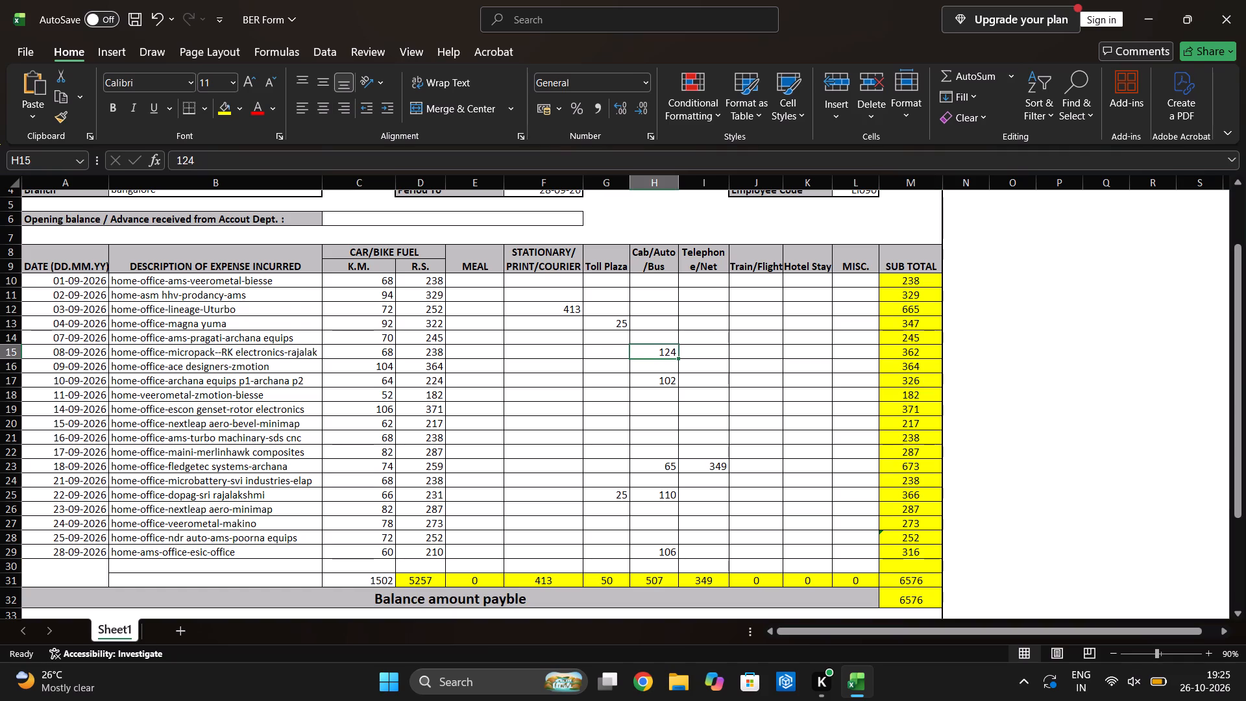
{"action": "triple_click", "coordinate": [667, 352]}
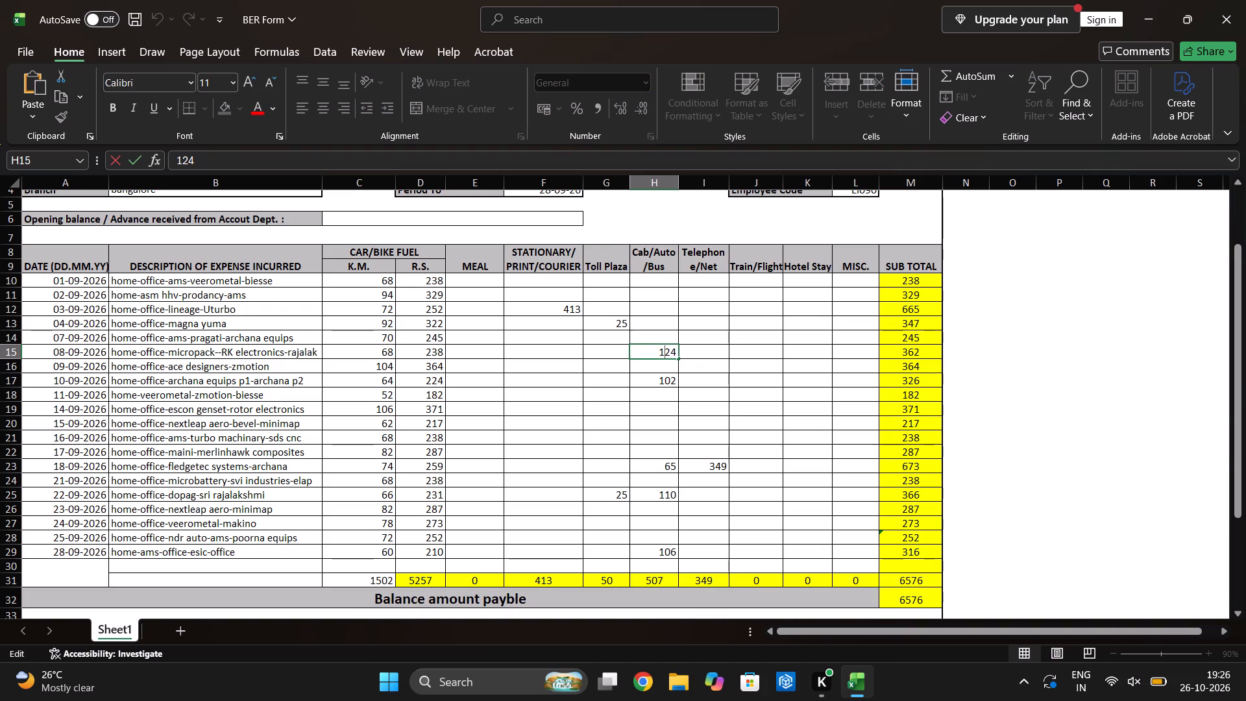
{"action": "key", "text": "Right"}
{"action": "key", "text": "Right"}
{"action": "key", "text": "BackSpace"}
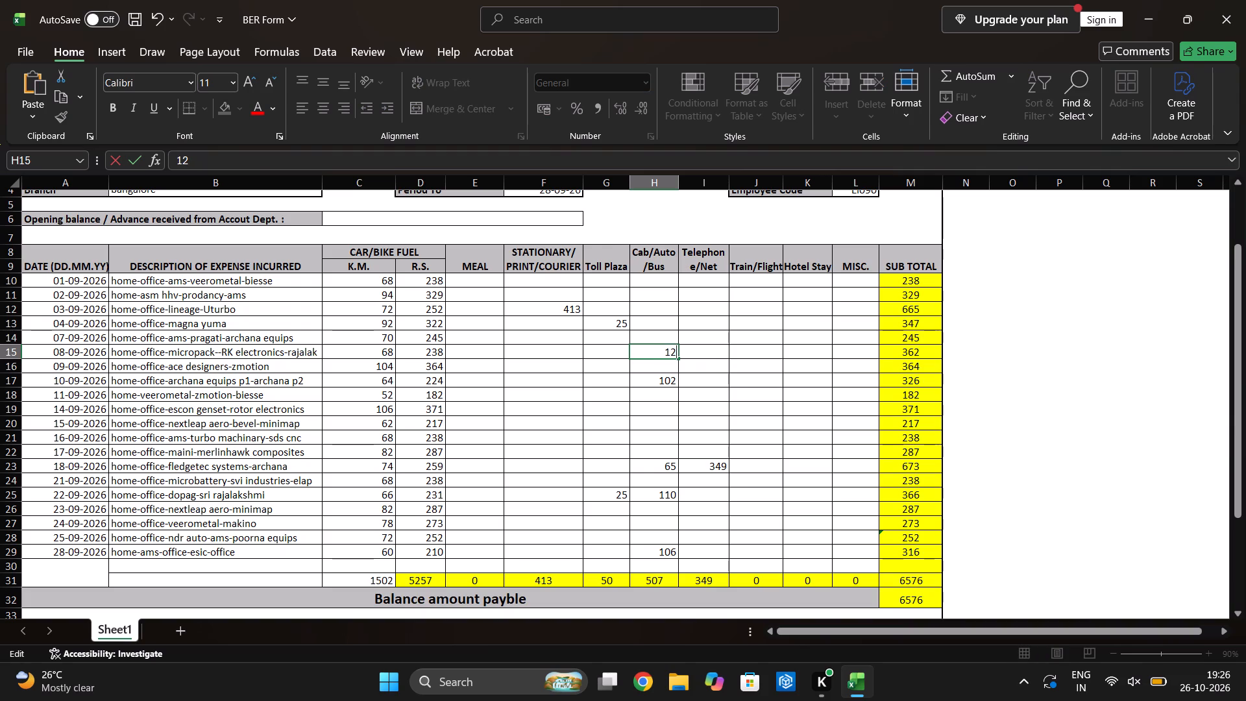
{"action": "key", "text": "5"}
{"action": "key", "text": "Return"}
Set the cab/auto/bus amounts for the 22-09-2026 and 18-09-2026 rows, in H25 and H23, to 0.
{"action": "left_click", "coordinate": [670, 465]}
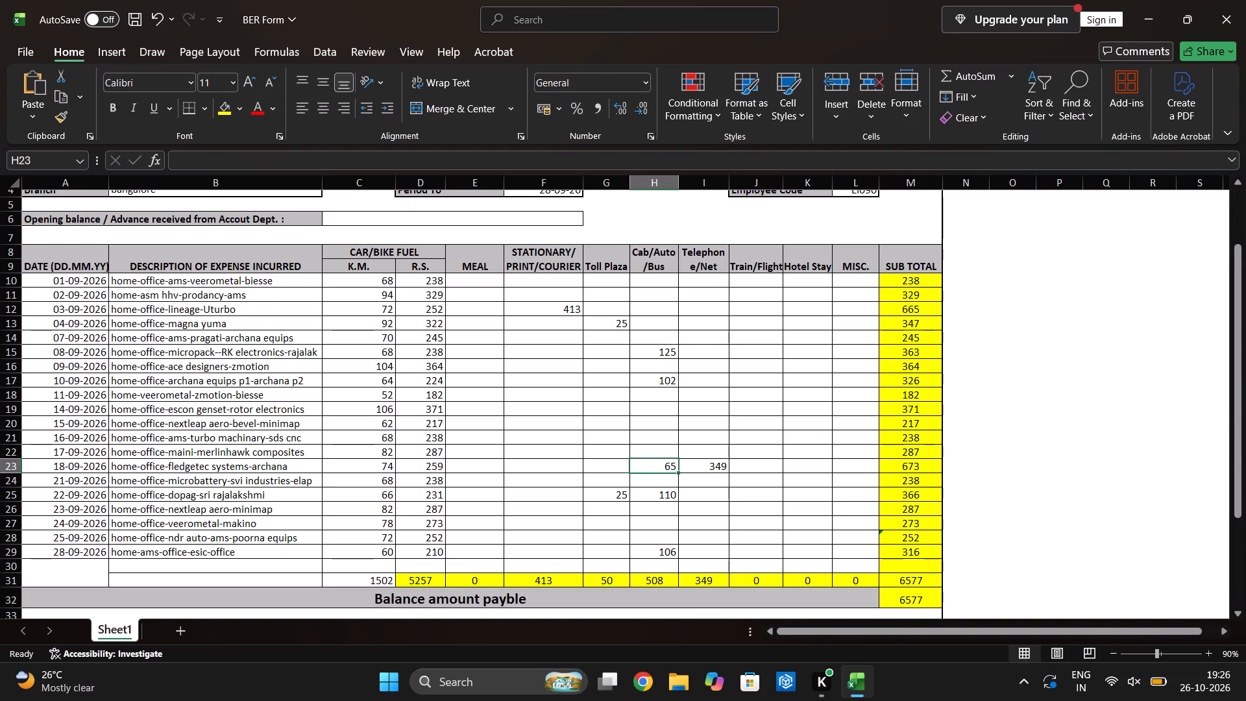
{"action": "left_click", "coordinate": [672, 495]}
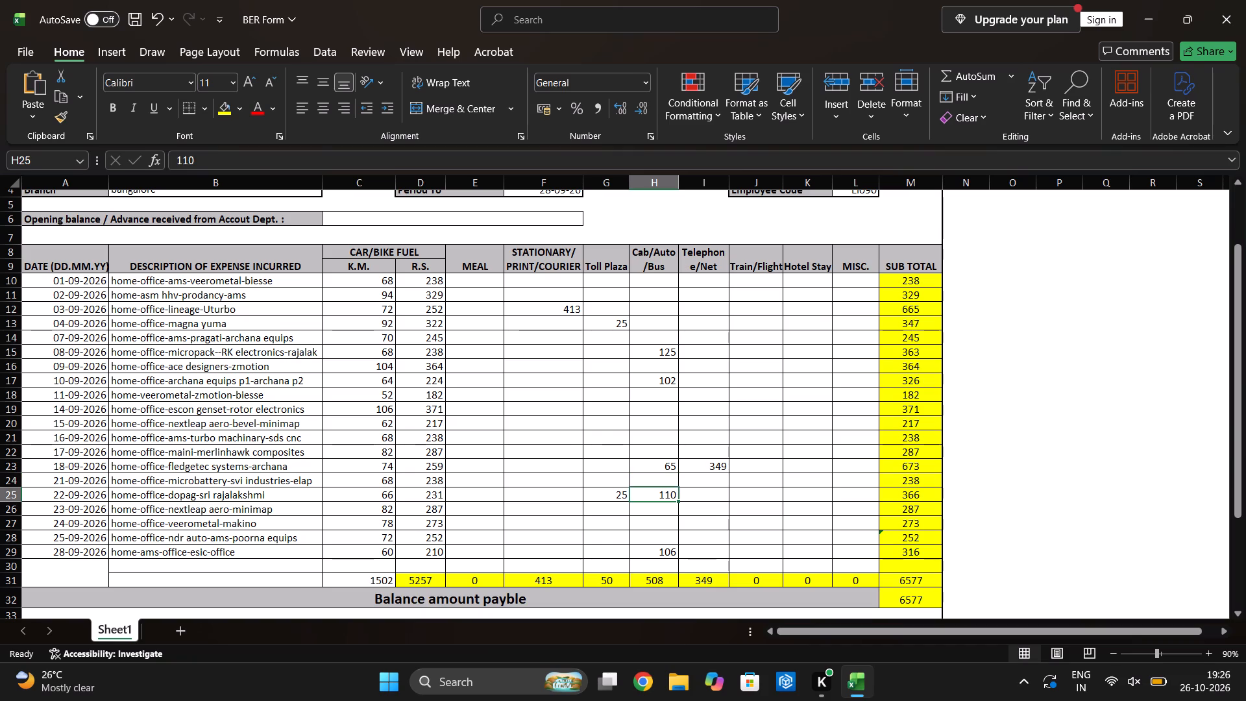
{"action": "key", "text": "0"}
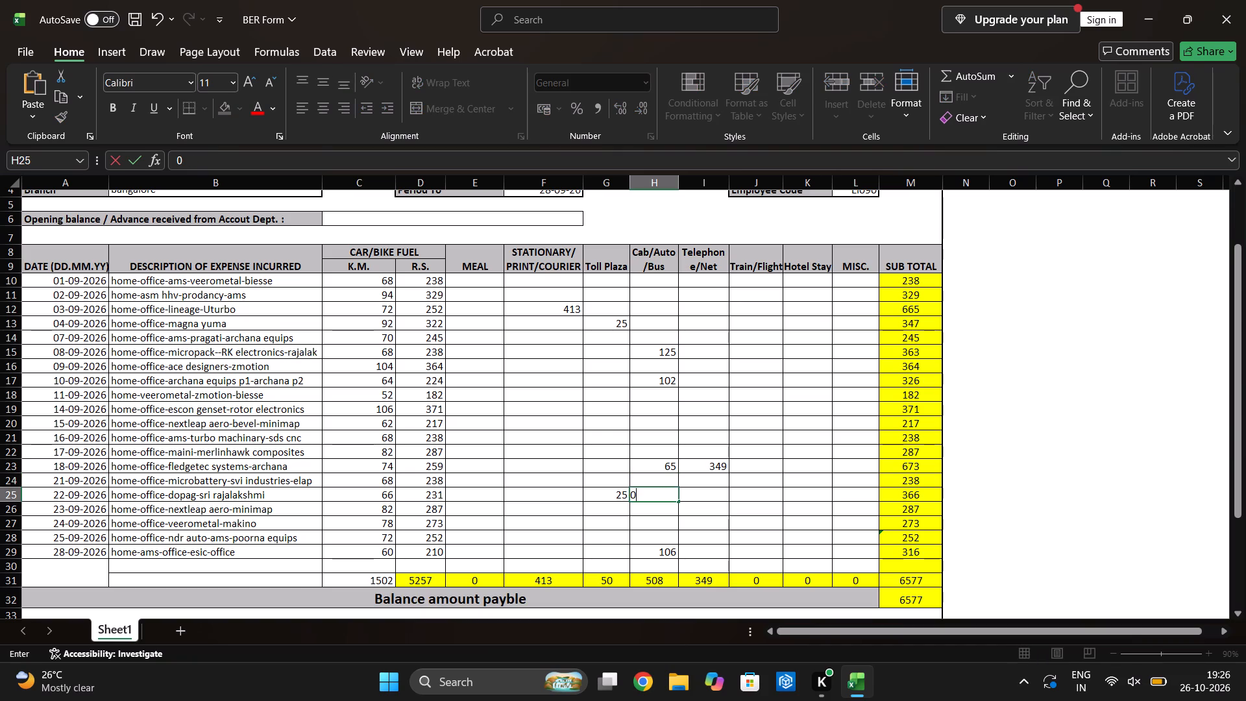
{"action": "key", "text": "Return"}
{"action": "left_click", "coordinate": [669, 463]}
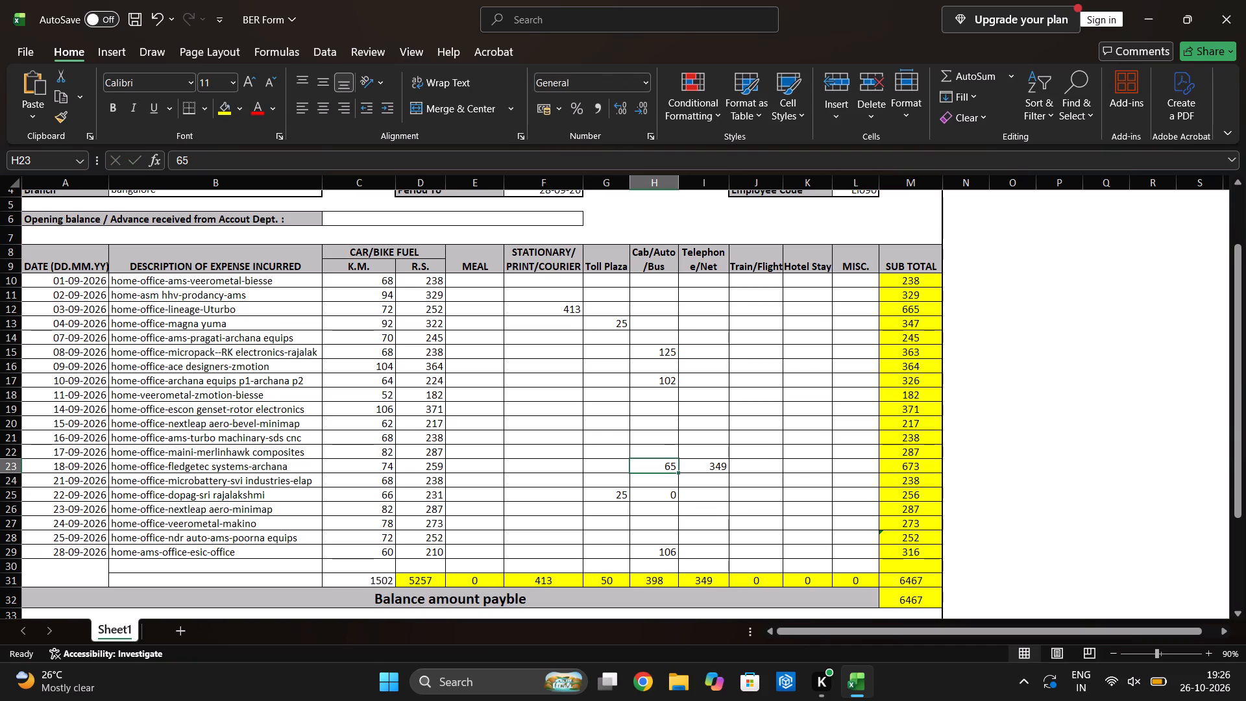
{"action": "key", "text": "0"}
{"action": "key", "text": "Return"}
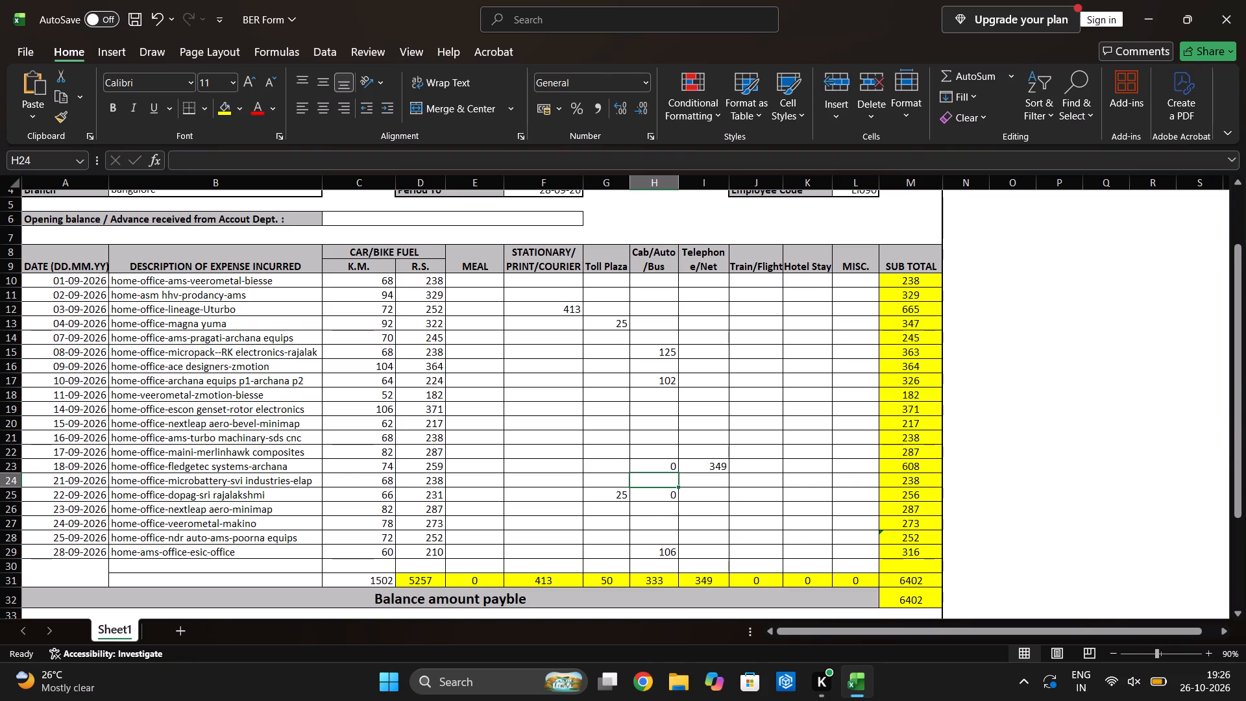
Clear the cab/auto/bus amounts for the 18-09-2026 and 22-09-2026 rows, in H23 and H25, leaving both cells empty.
{"action": "scroll", "coordinate": [722, 489], "scroll_direction": "down", "scroll_amount": 2}
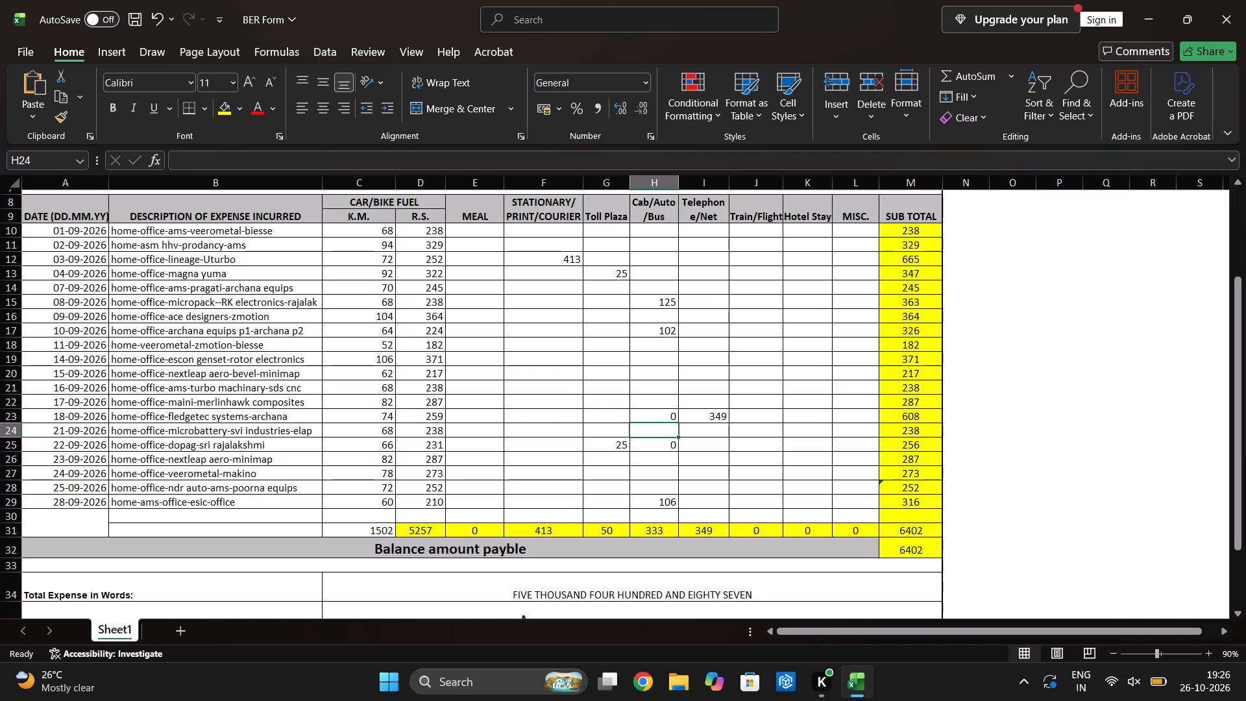
{"action": "key", "text": "Up"}
{"action": "key", "text": "Delete"}
{"action": "key", "text": "Down"}
{"action": "key", "text": "Down"}
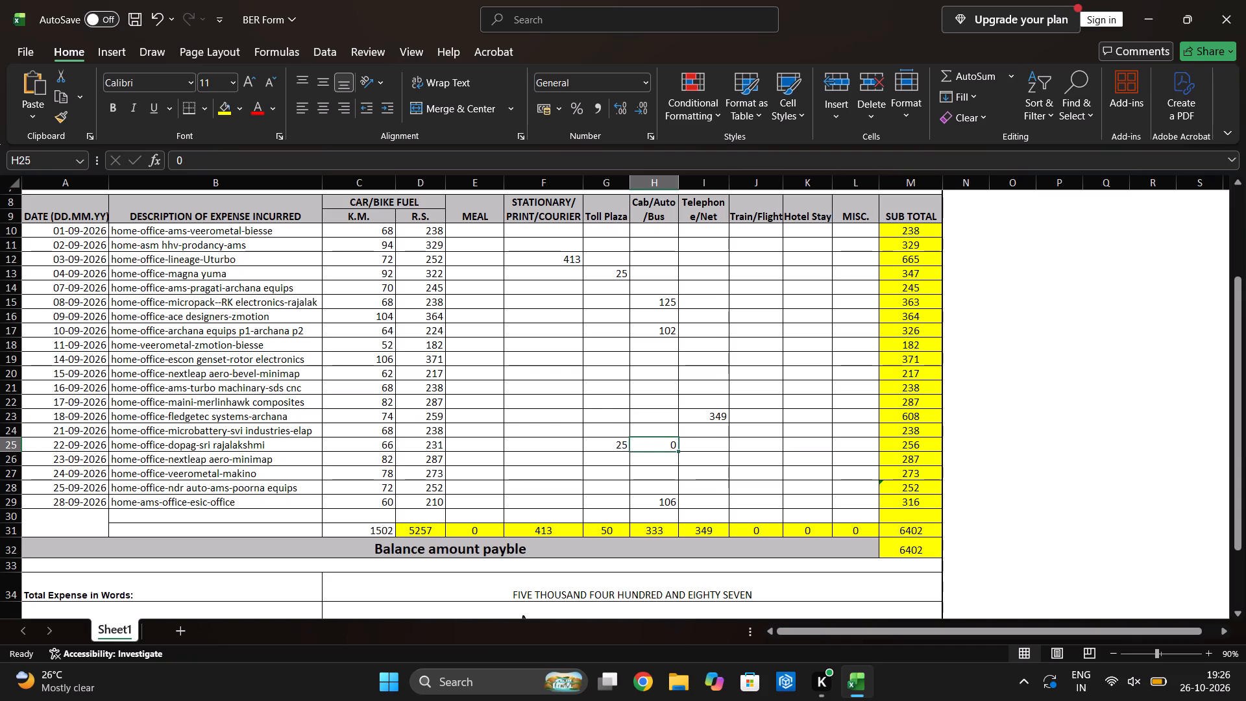
{"action": "key", "text": "Down"}
{"action": "key", "text": "Up"}
{"action": "key", "text": "Delete"}
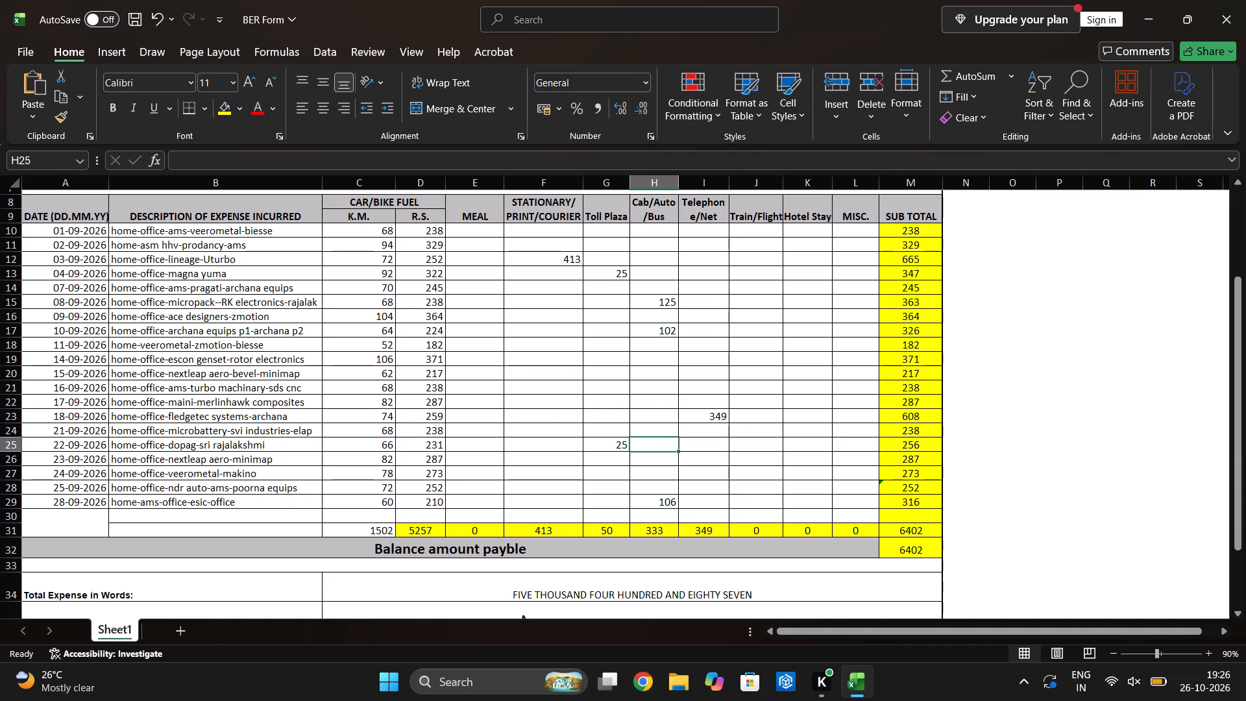
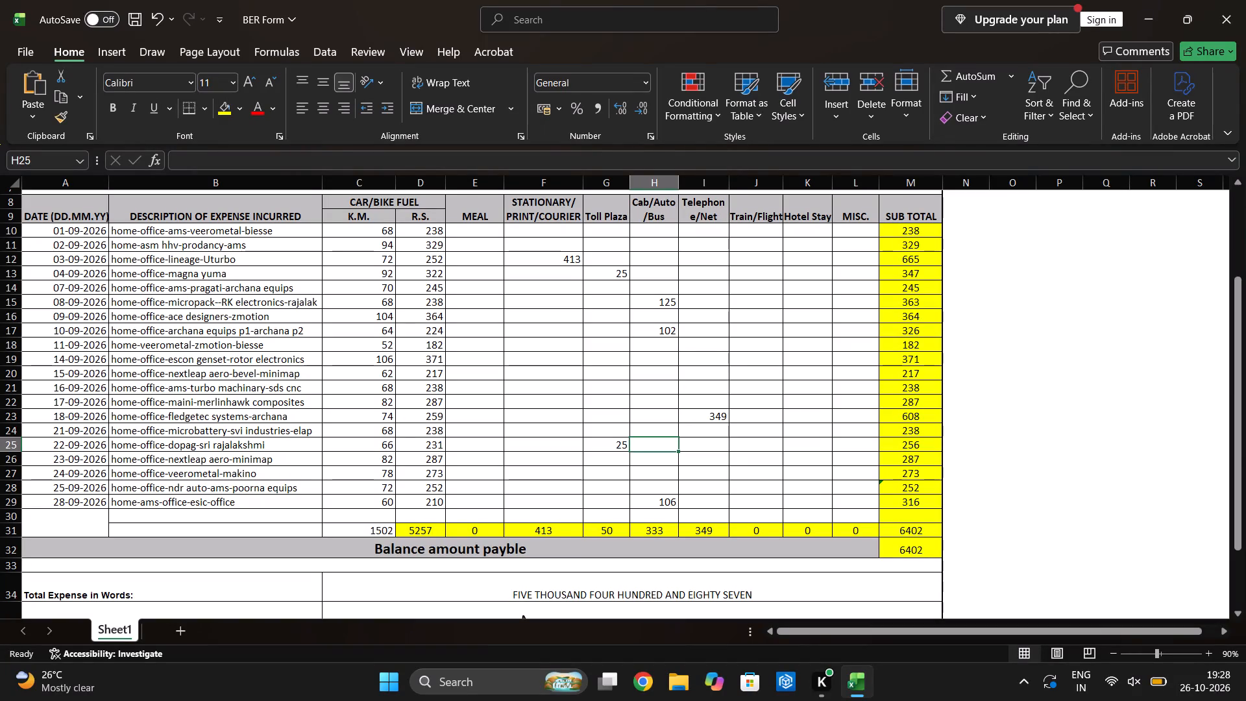
Set the cab/auto/bus amounts for the 16-09-2026 and 11-09-2026 rows, in H21 and H18, to 50 each.
{"action": "left_click", "coordinate": [657, 387]}
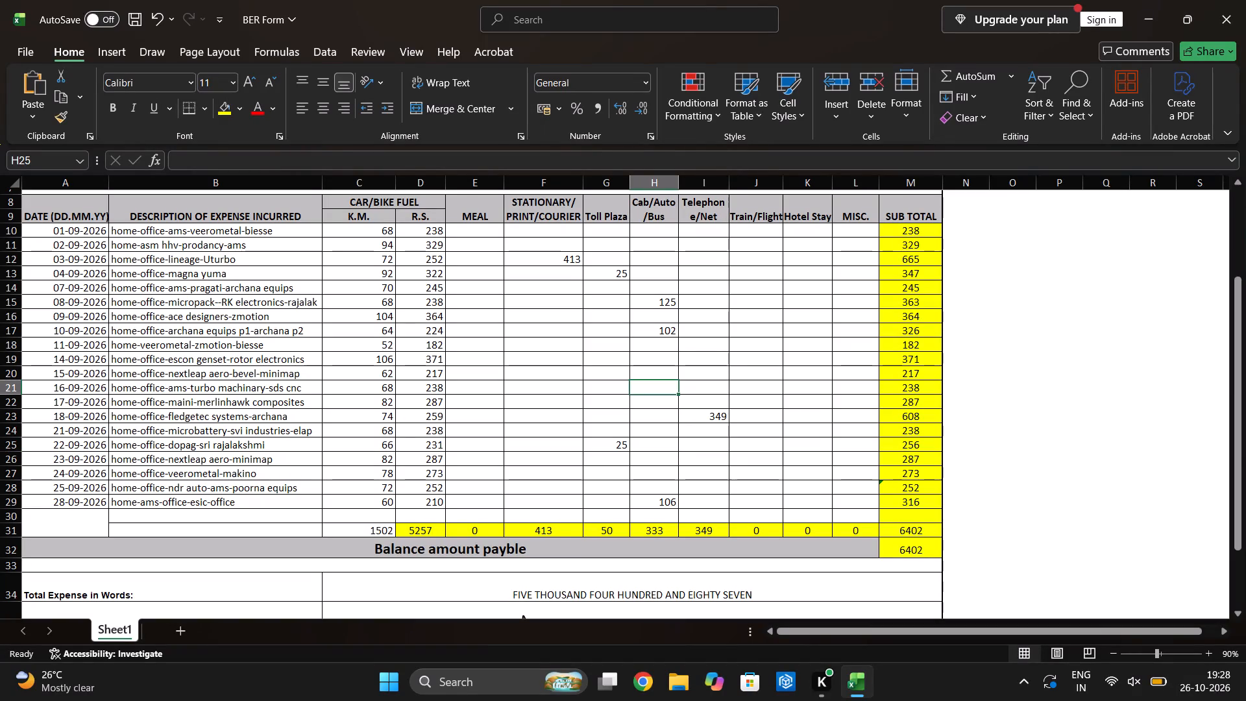
{"action": "type", "text": "50"}
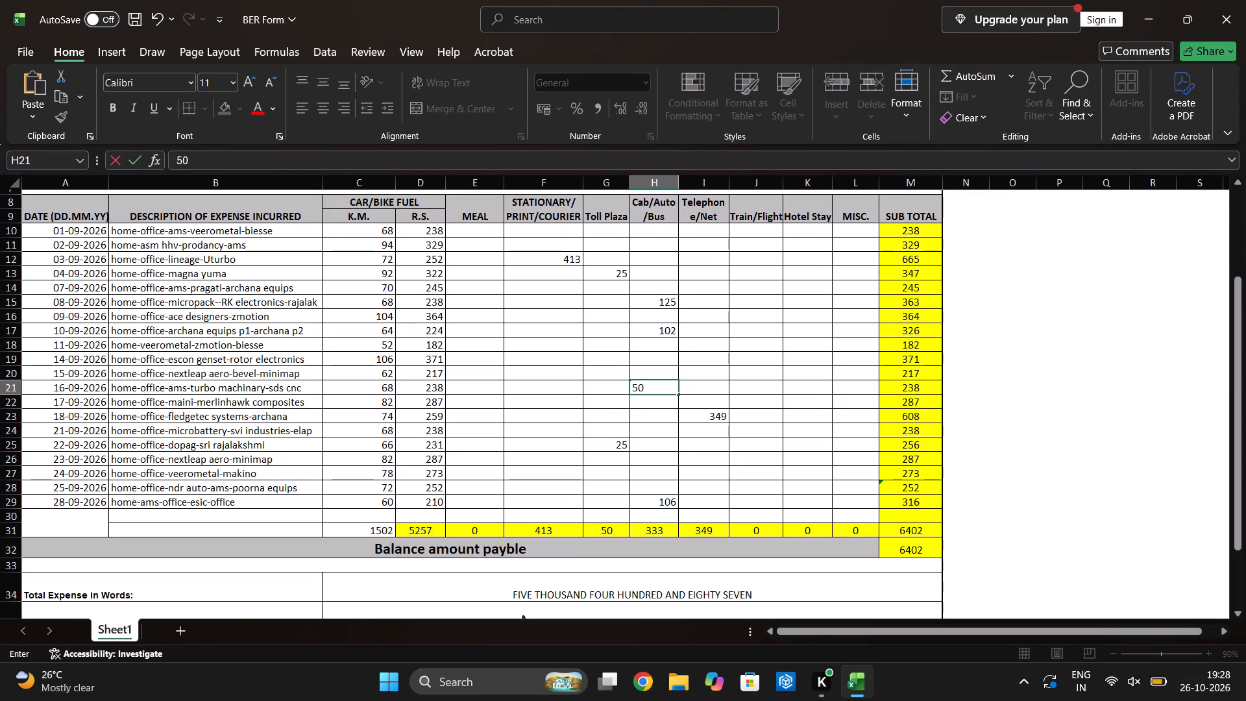
{"action": "key", "text": "Return"}
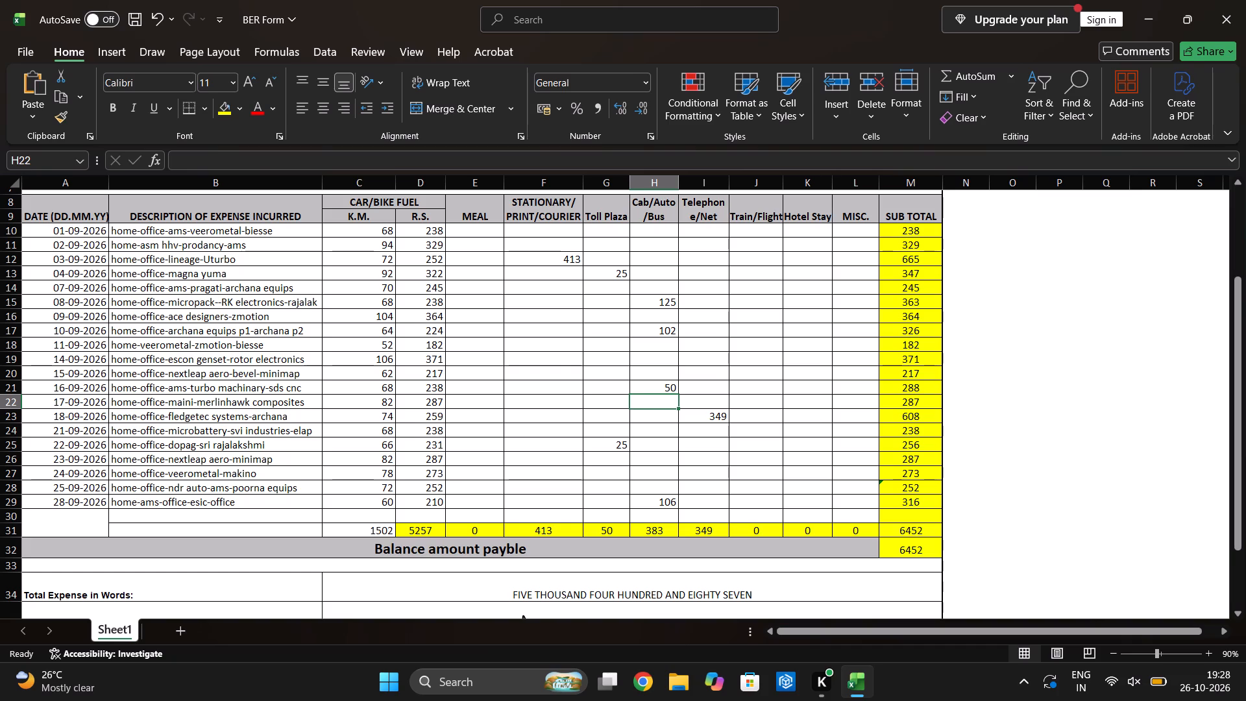
{"action": "left_click", "coordinate": [663, 346]}
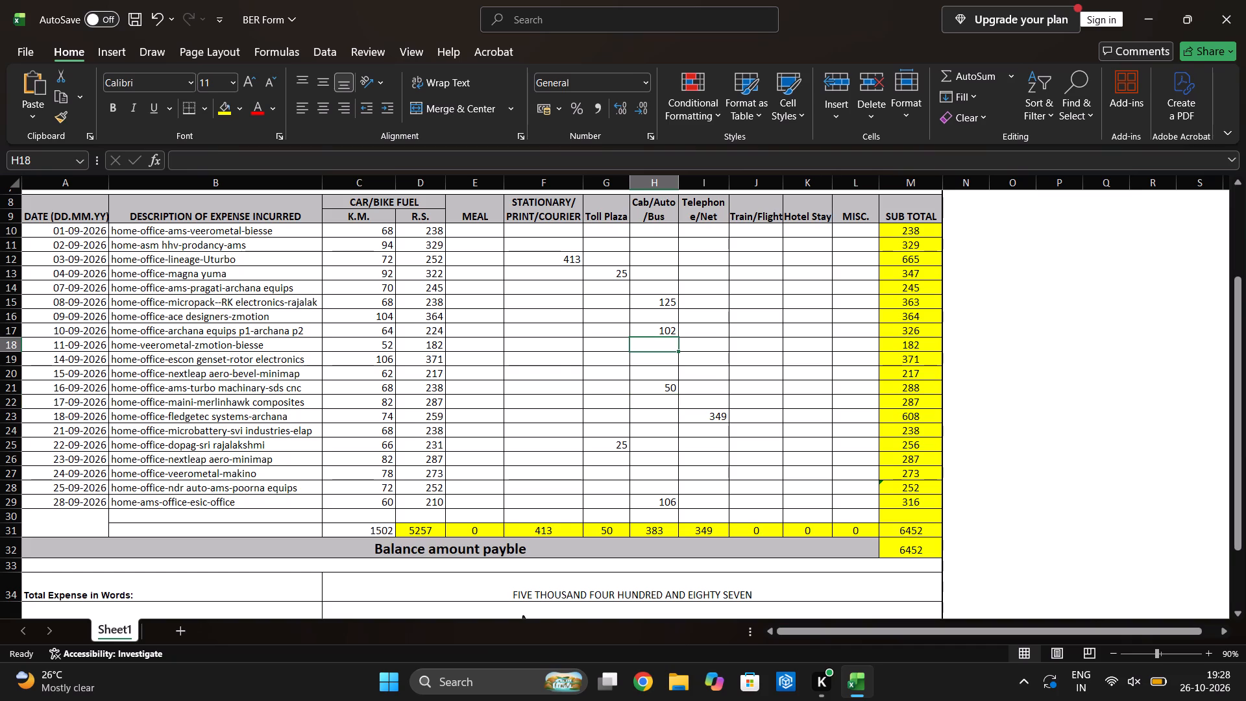
{"action": "type", "text": "50"}
{"action": "key", "text": "Return"}
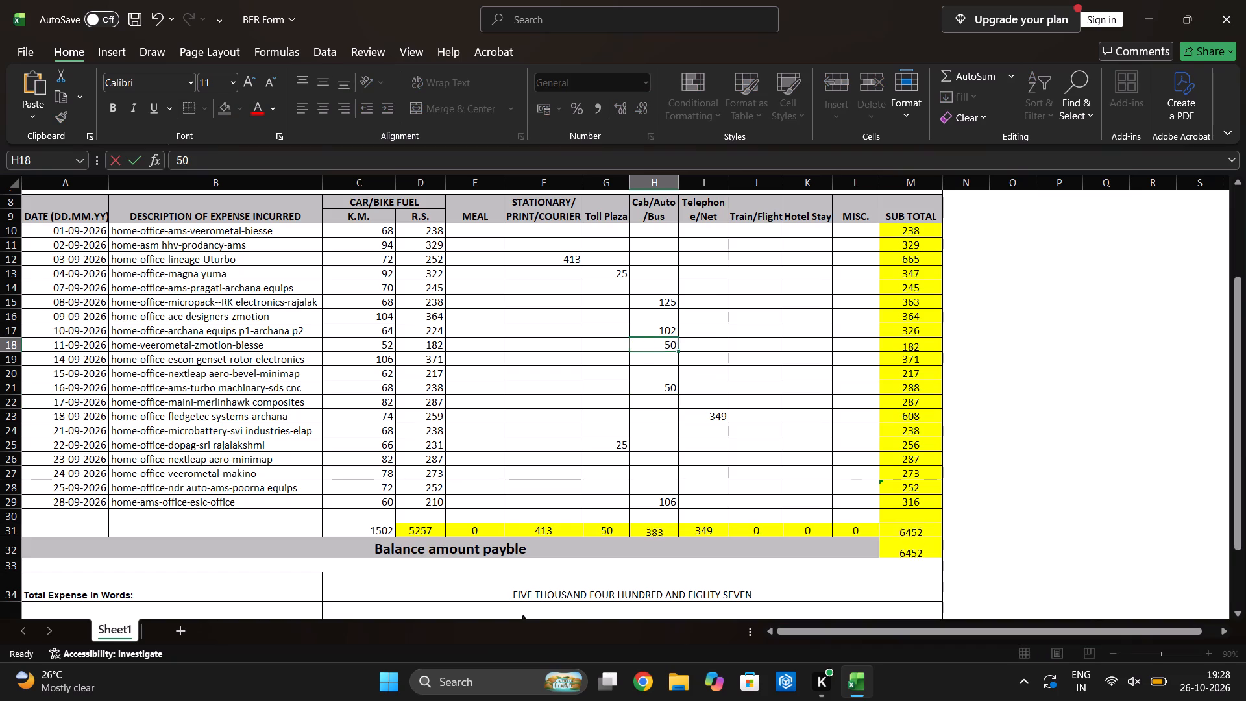
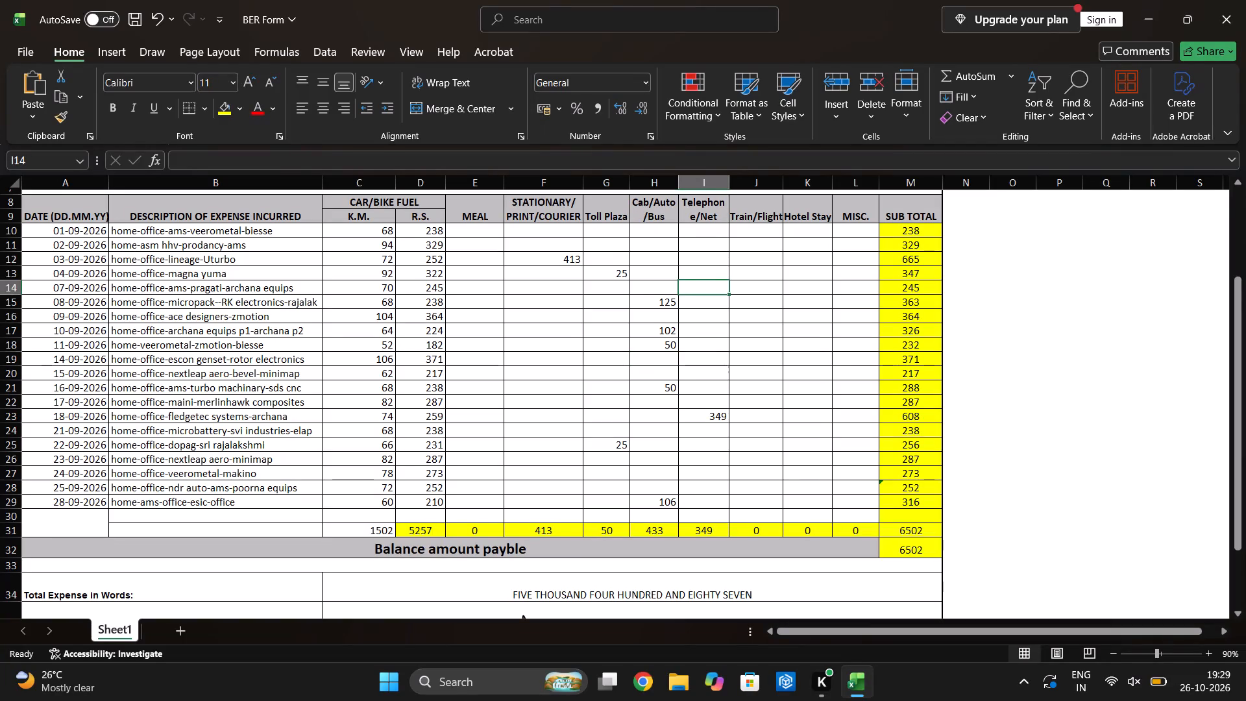
Change the day of the report's Submission Date in L3 to 27, keeping the month and year.
{"action": "left_click", "coordinate": [713, 299]}
{"action": "left_click", "coordinate": [746, 301]}
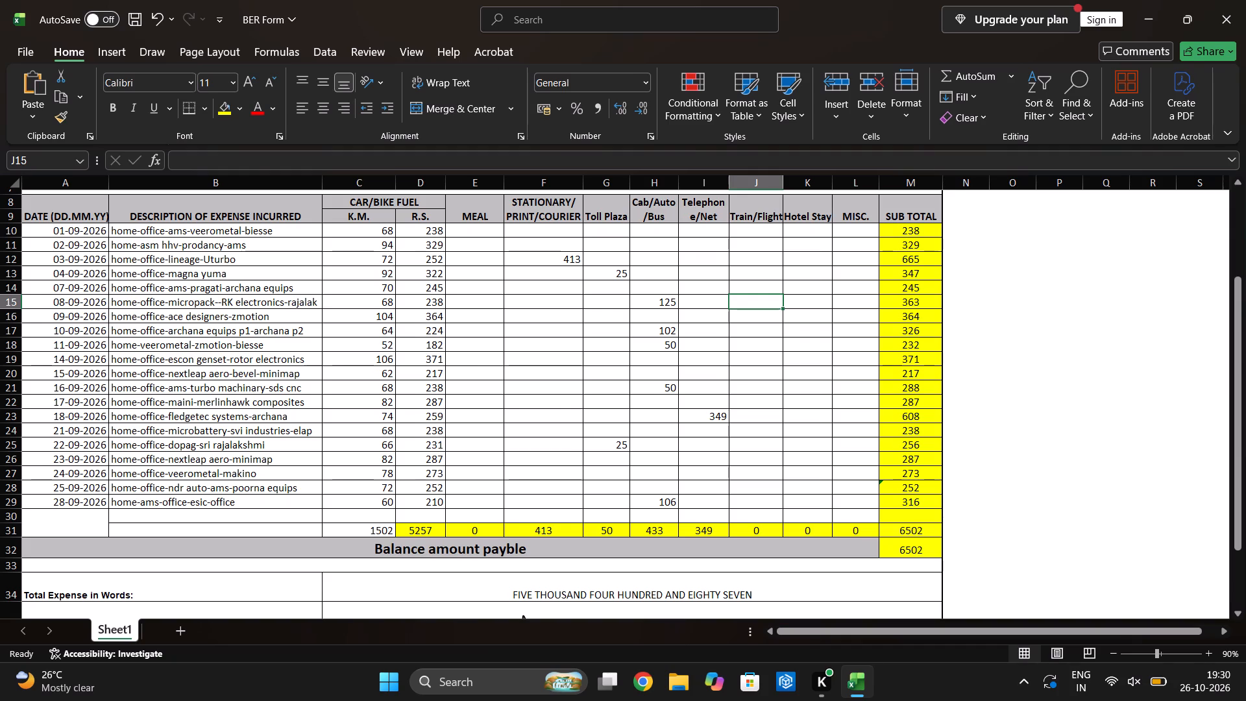
{"action": "scroll", "coordinate": [465, 530], "scroll_direction": "right", "scroll_amount": 1}
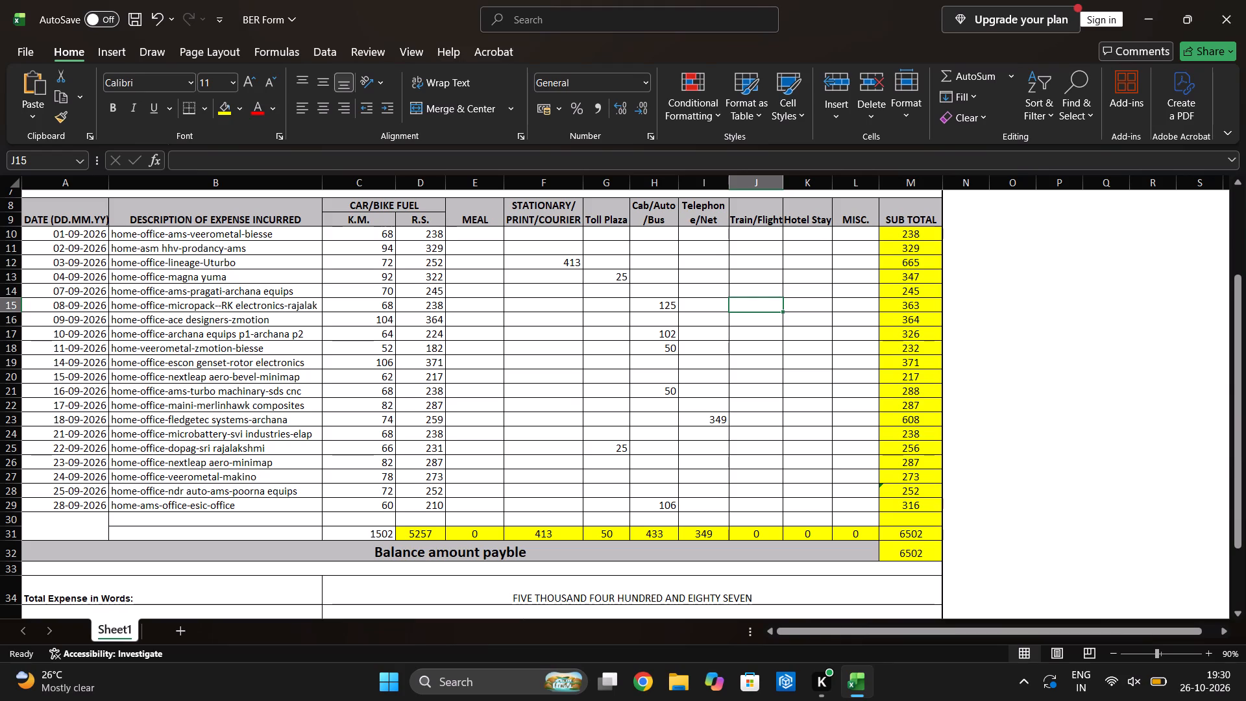
{"action": "scroll", "coordinate": [768, 371], "scroll_direction": "down", "scroll_amount": 1}
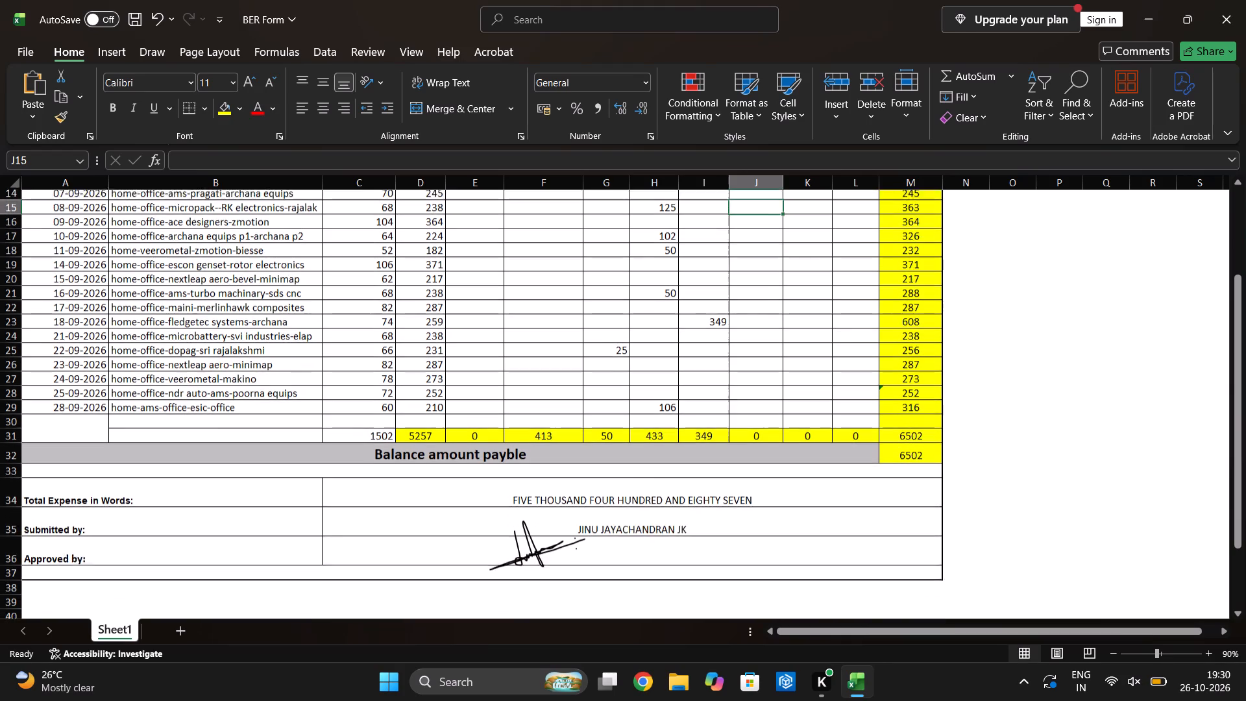
{"action": "scroll", "coordinate": [768, 371], "scroll_direction": "down", "scroll_amount": 1}
{"action": "scroll", "coordinate": [768, 371], "scroll_direction": "up", "scroll_amount": 6}
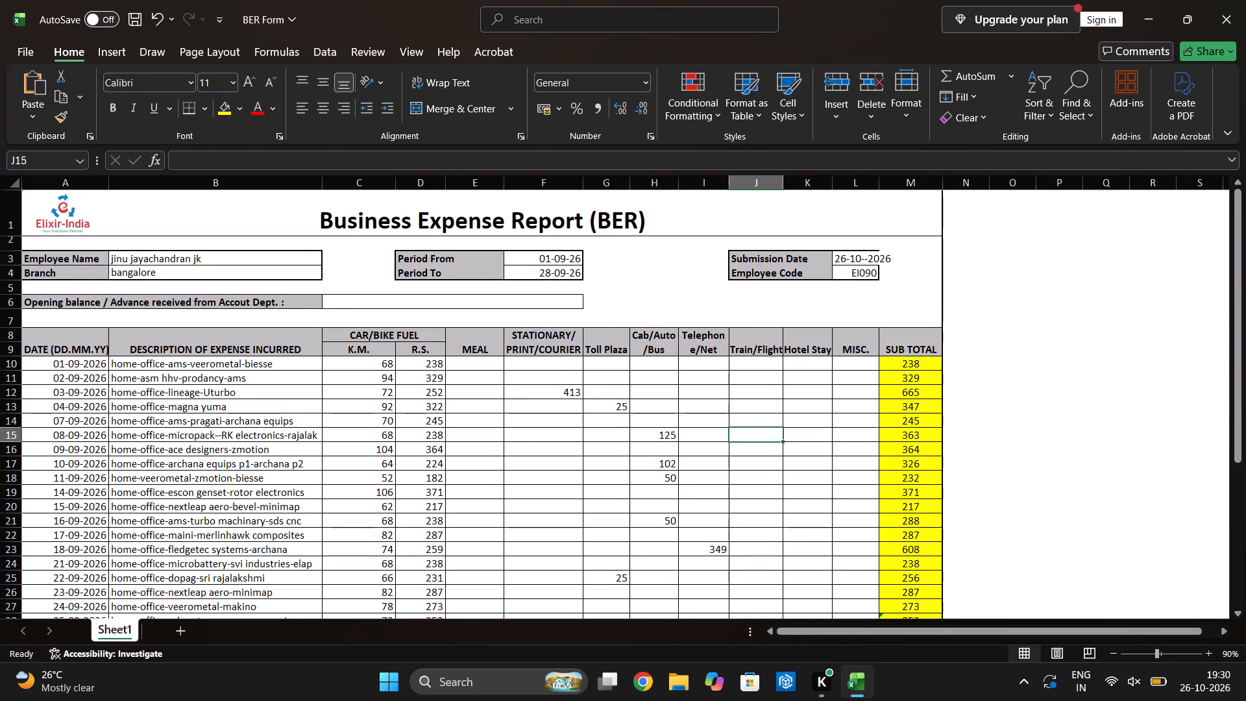
{"action": "double_click", "coordinate": [846, 259]}
{"action": "key", "text": "BackSpace"}
{"action": "key", "text": "7"}
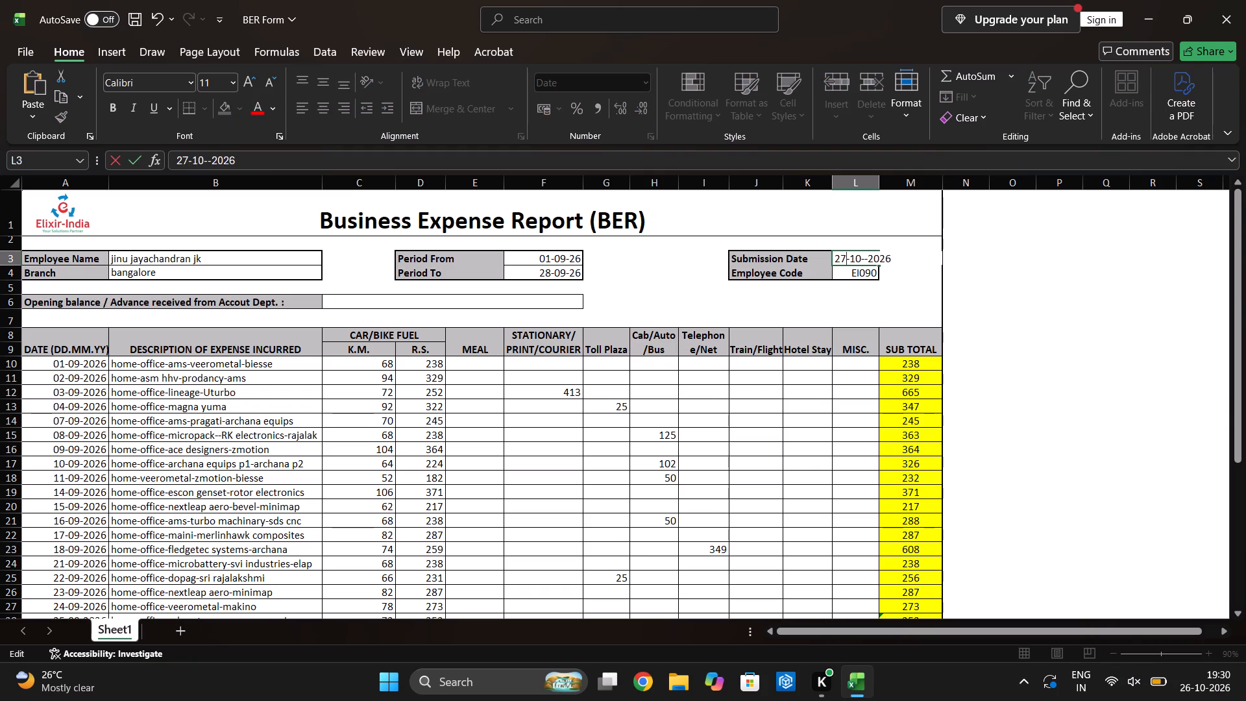
{"action": "key", "text": "Return"}
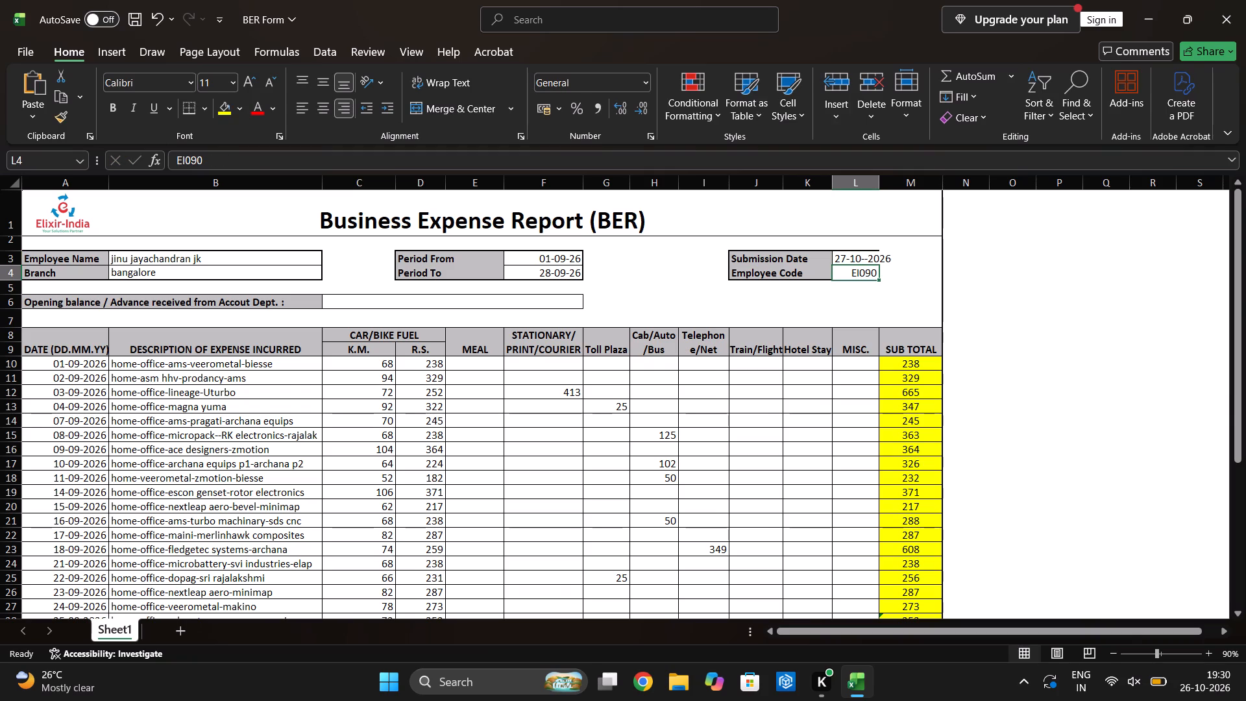
Review the whole expense report, from the header details through the expense rows to the totals and sign-off section.
{"action": "scroll", "coordinate": [846, 259], "scroll_direction": "down", "scroll_amount": 1}
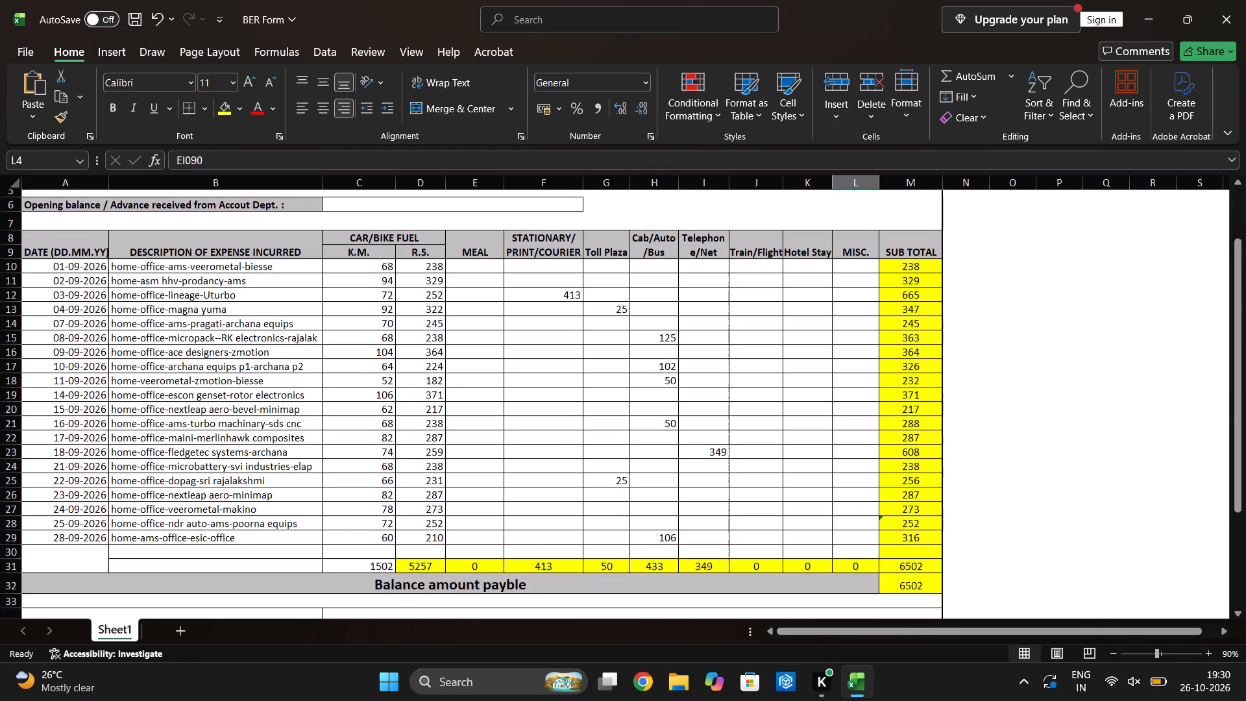
{"action": "scroll", "coordinate": [846, 259], "scroll_direction": "down", "scroll_amount": 1}
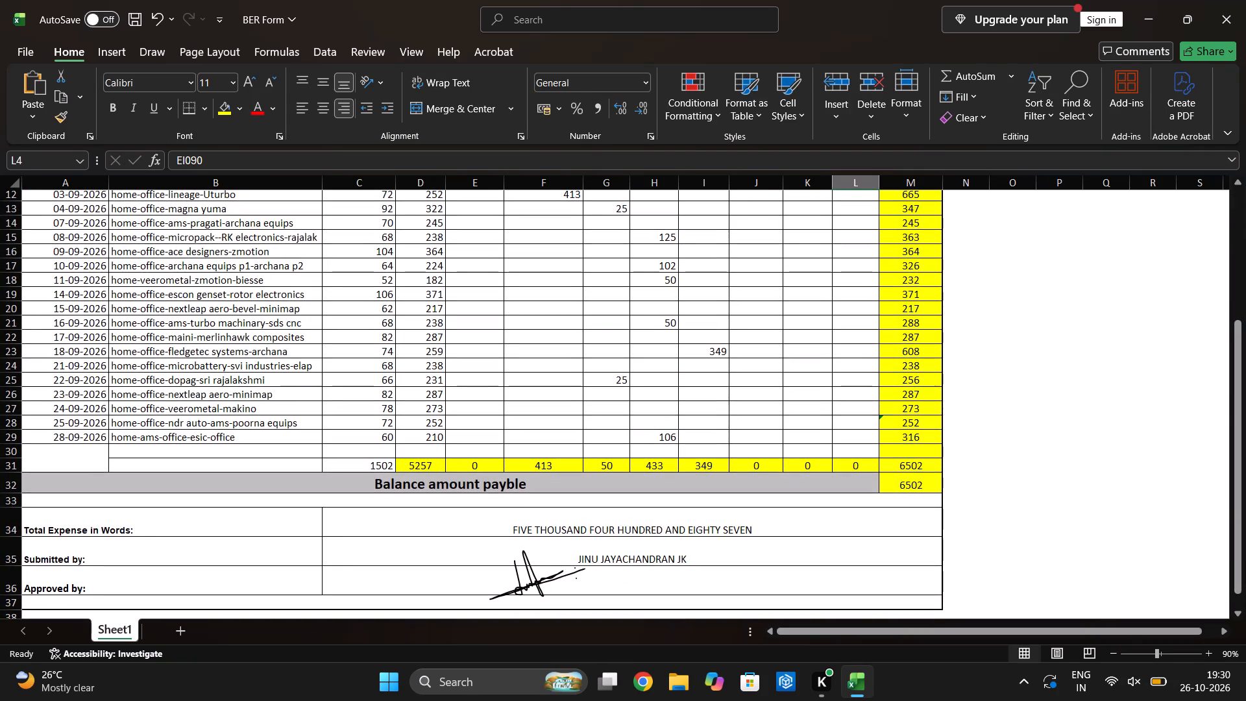
{"action": "scroll", "coordinate": [846, 259], "scroll_direction": "up", "scroll_amount": 1}
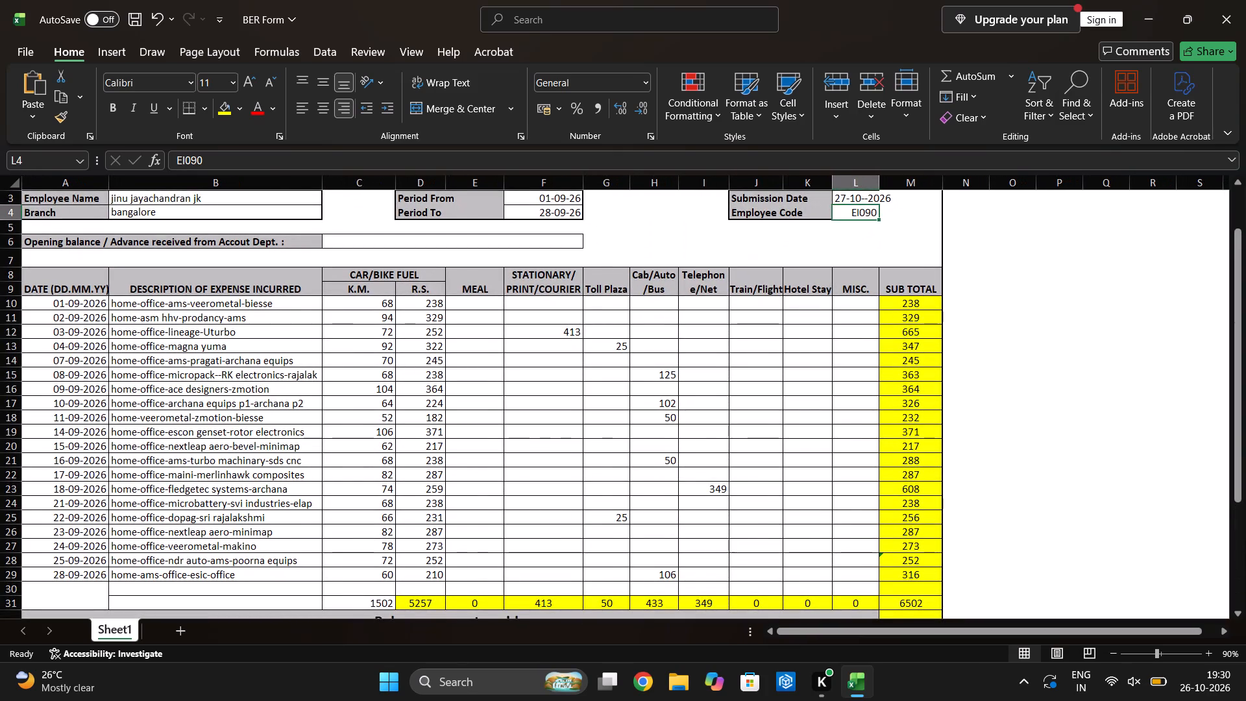
{"action": "scroll", "coordinate": [846, 259], "scroll_direction": "down", "scroll_amount": 1}
{"action": "scroll", "coordinate": [846, 259], "scroll_direction": "up", "scroll_amount": 2}
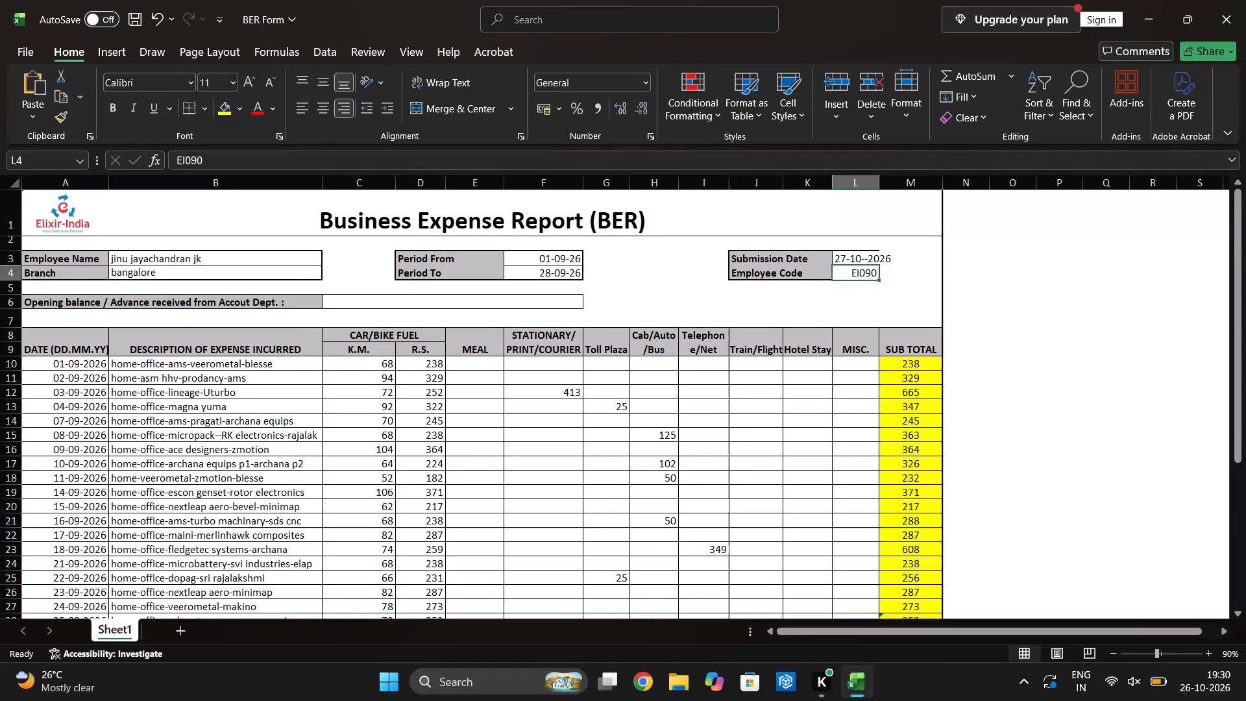
{"action": "scroll", "coordinate": [846, 259], "scroll_direction": "down", "scroll_amount": 2}
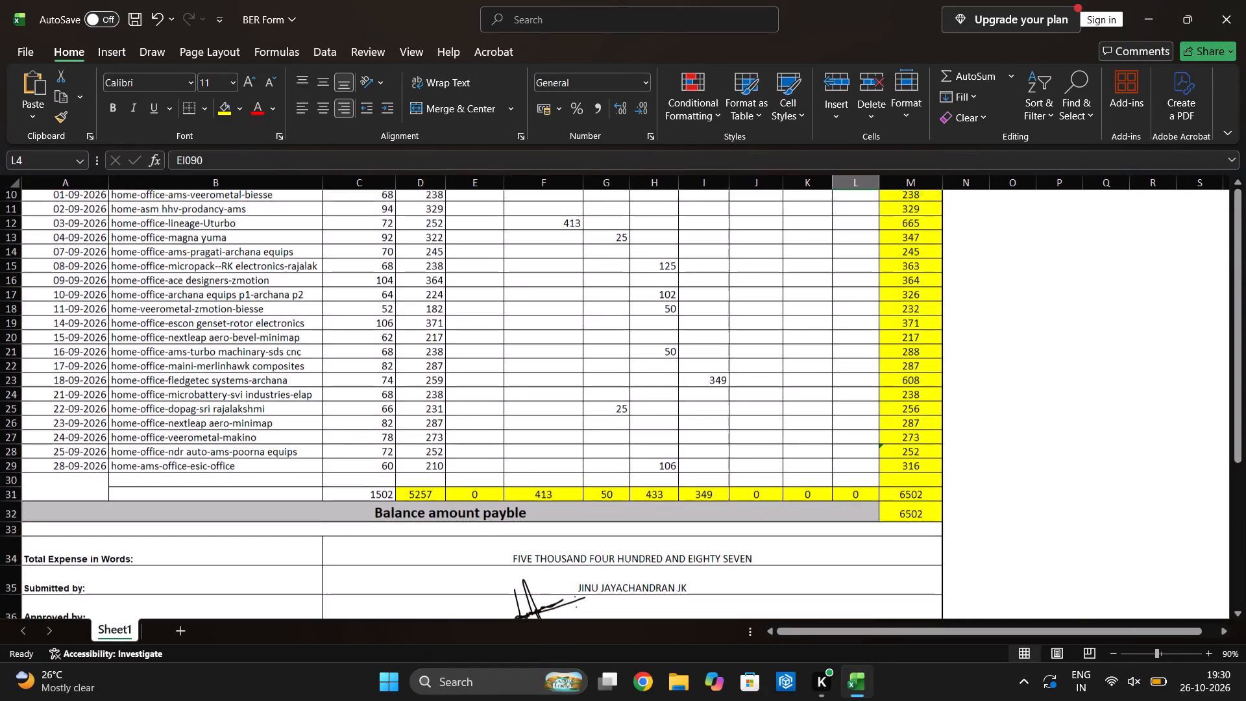
{"action": "scroll", "coordinate": [846, 259], "scroll_direction": "up", "scroll_amount": 1}
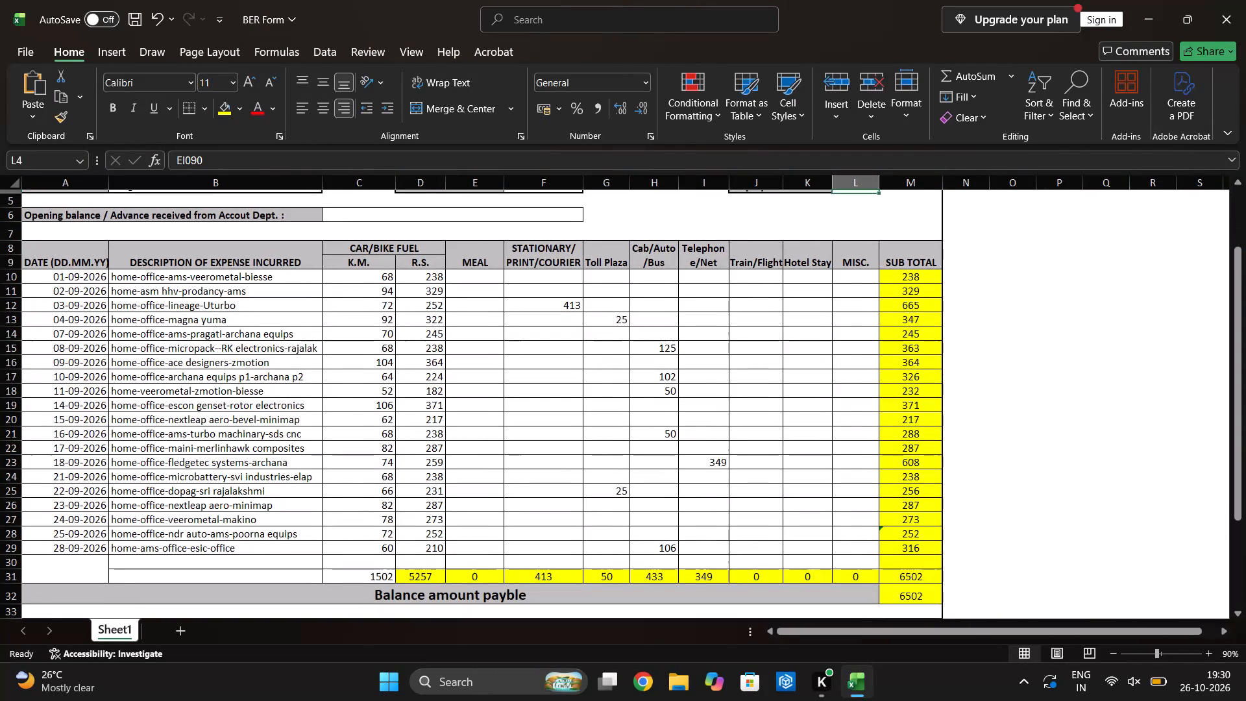
{"action": "scroll", "coordinate": [846, 259], "scroll_direction": "up", "scroll_amount": 4}
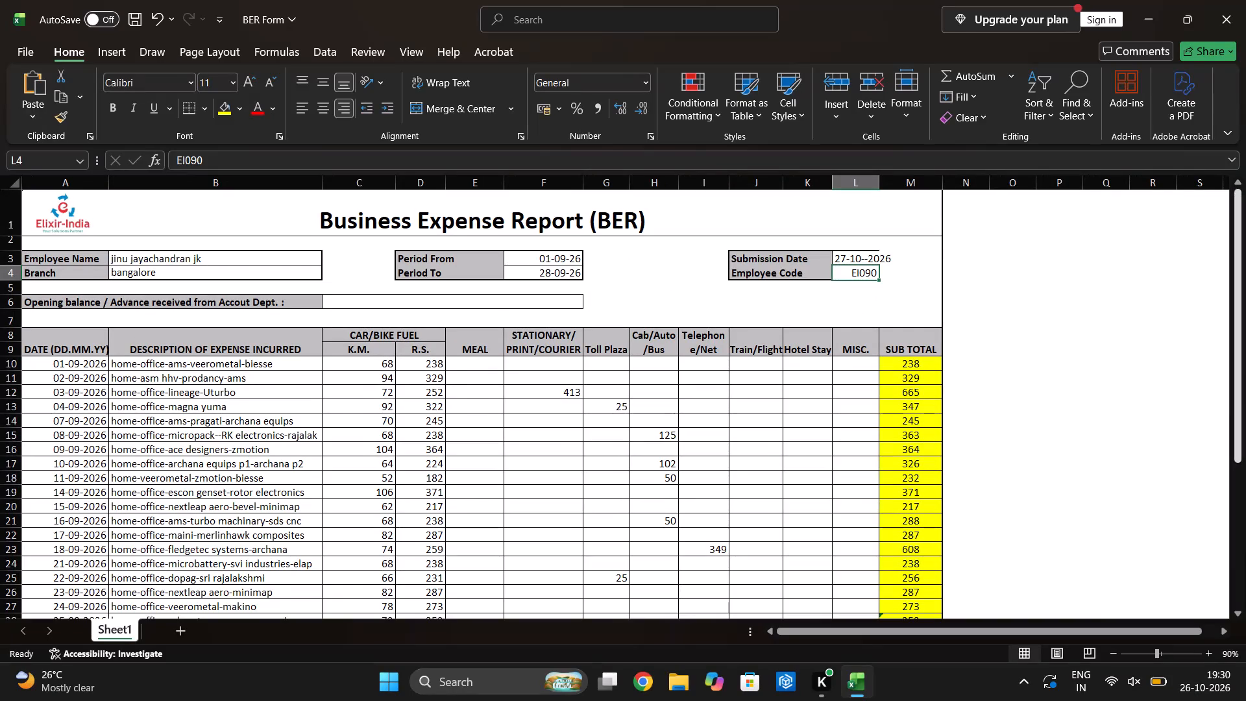
{"action": "scroll", "coordinate": [801, 399], "scroll_direction": "right", "scroll_amount": 7}
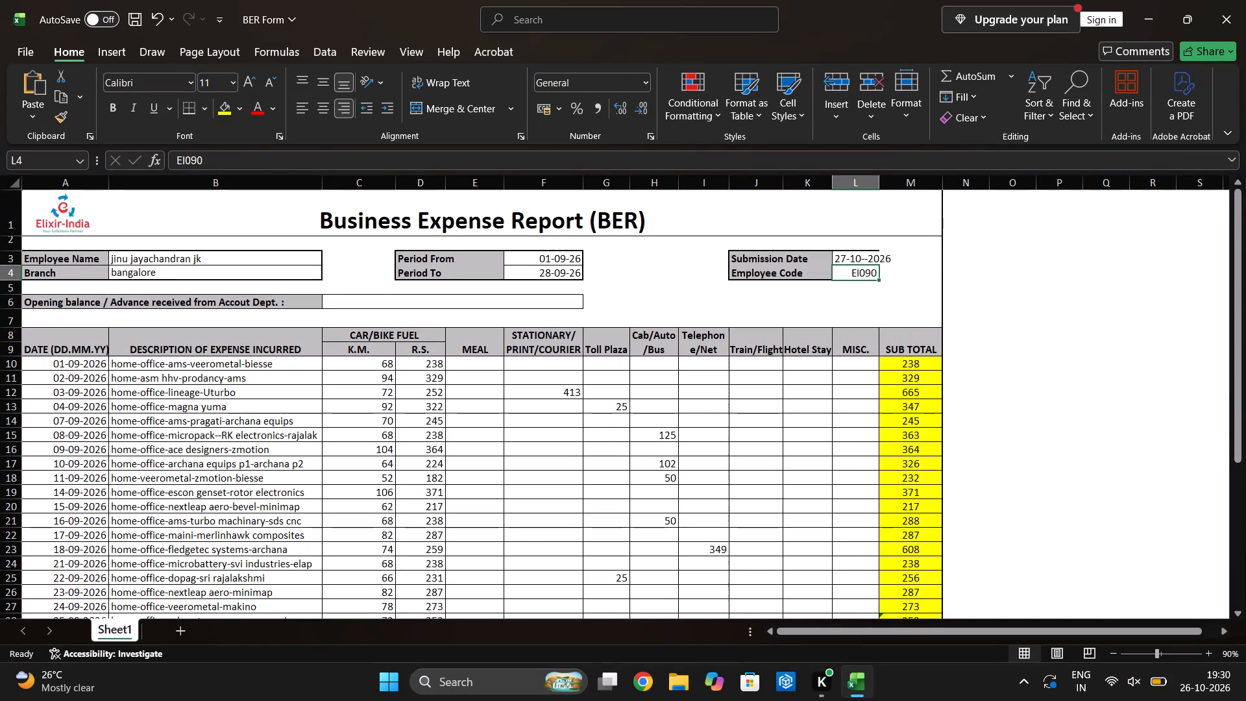
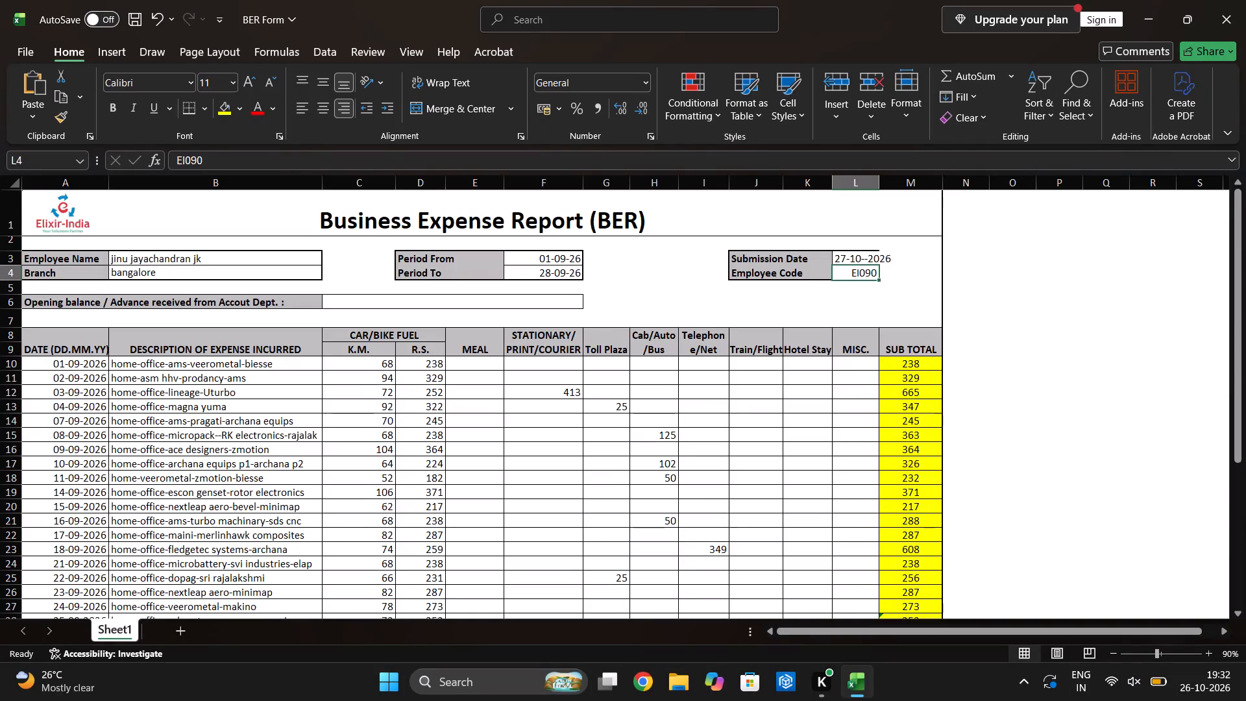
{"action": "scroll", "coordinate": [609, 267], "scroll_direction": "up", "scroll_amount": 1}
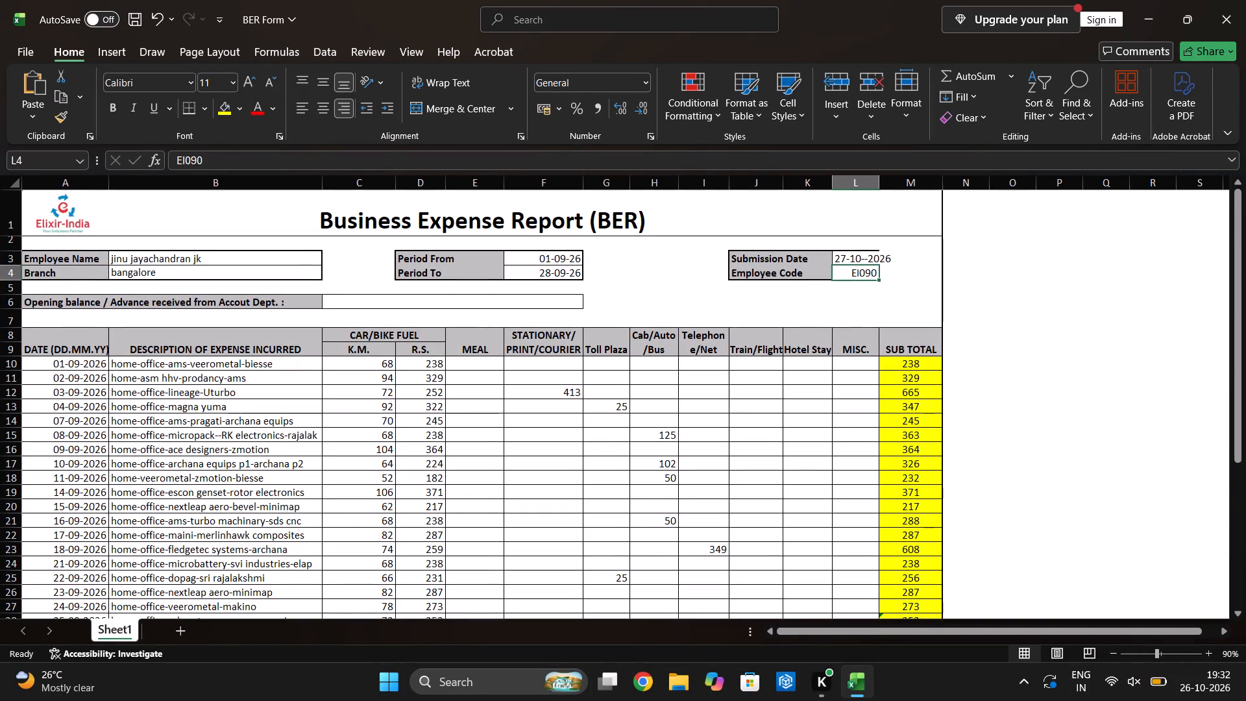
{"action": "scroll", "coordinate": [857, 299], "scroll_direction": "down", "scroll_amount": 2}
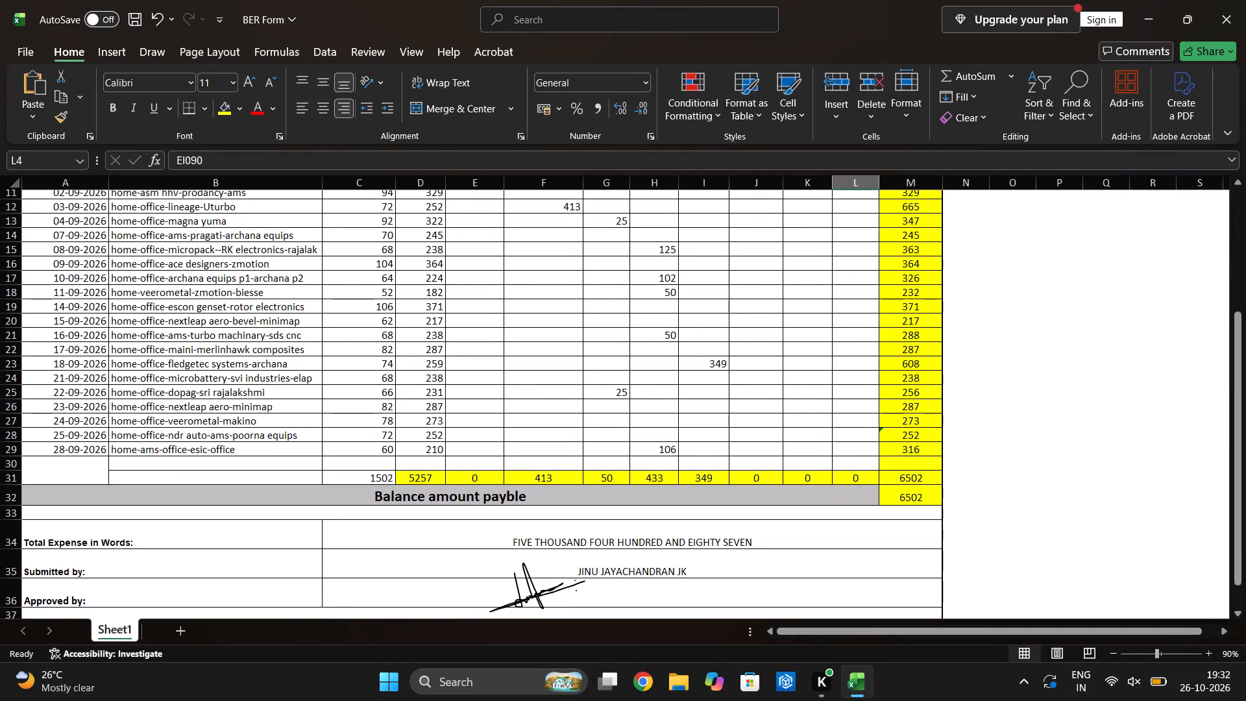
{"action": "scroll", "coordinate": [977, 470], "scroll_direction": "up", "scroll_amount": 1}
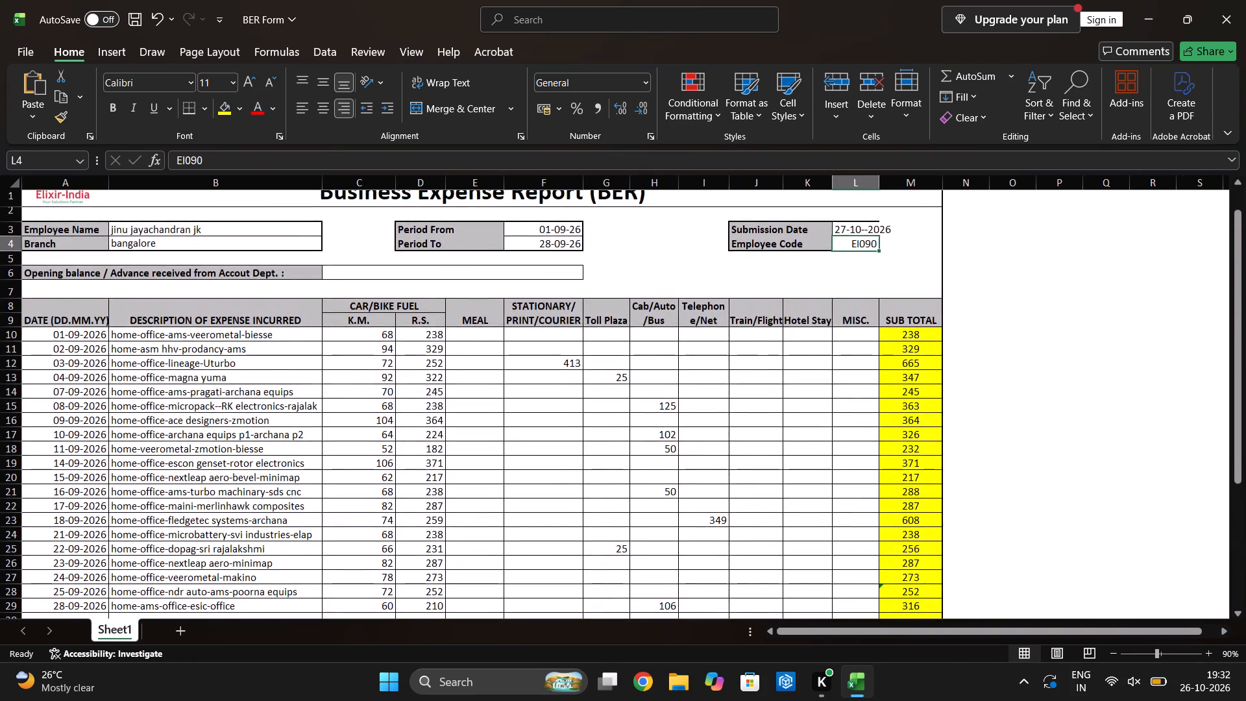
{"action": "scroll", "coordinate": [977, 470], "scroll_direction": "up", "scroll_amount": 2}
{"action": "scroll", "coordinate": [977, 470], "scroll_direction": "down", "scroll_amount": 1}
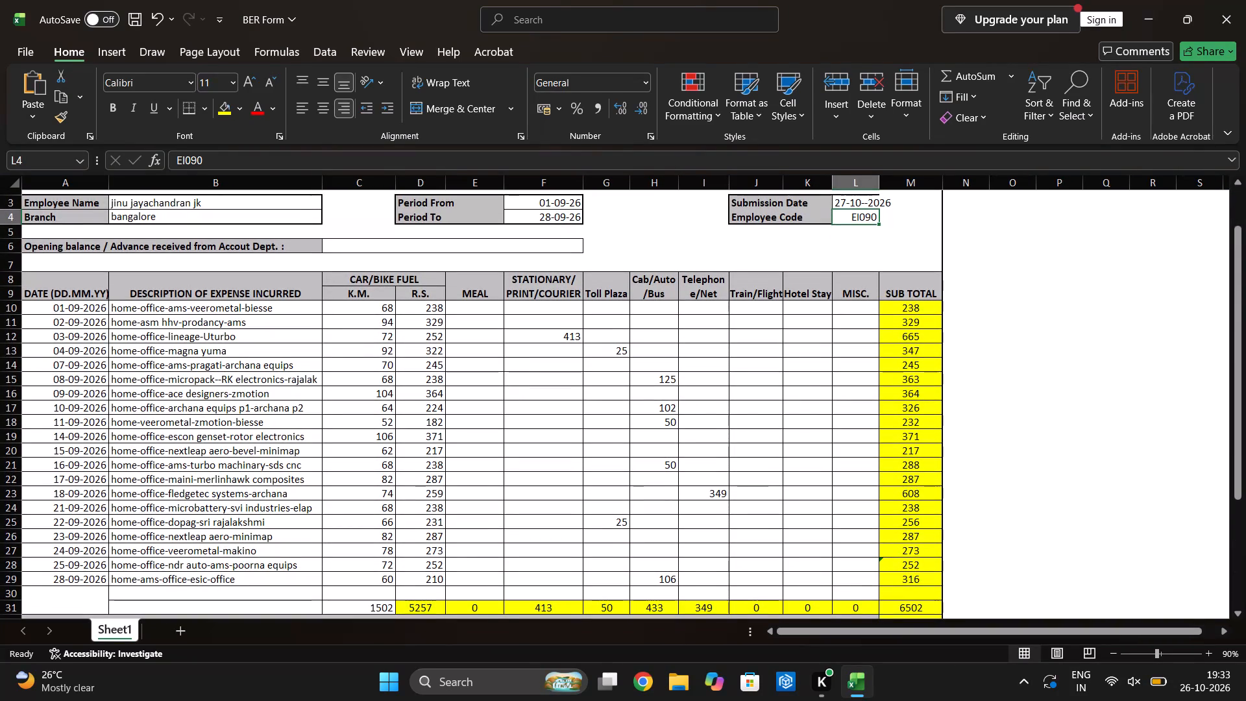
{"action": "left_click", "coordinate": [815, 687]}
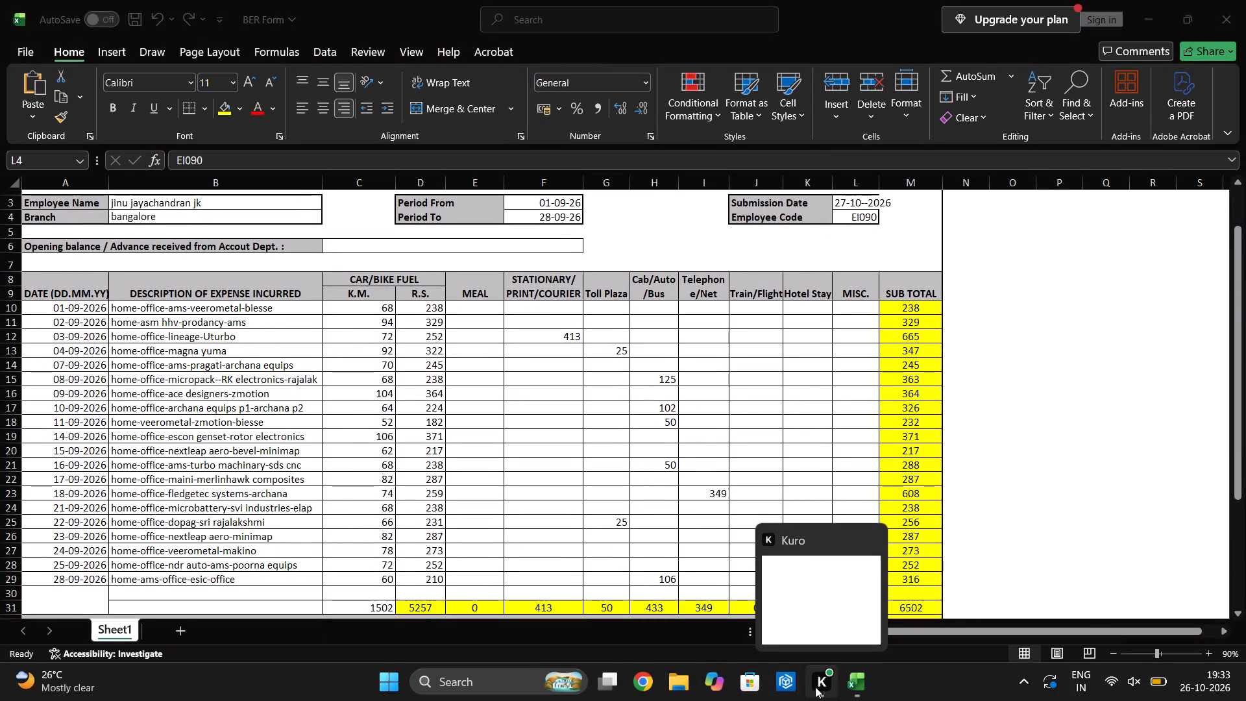
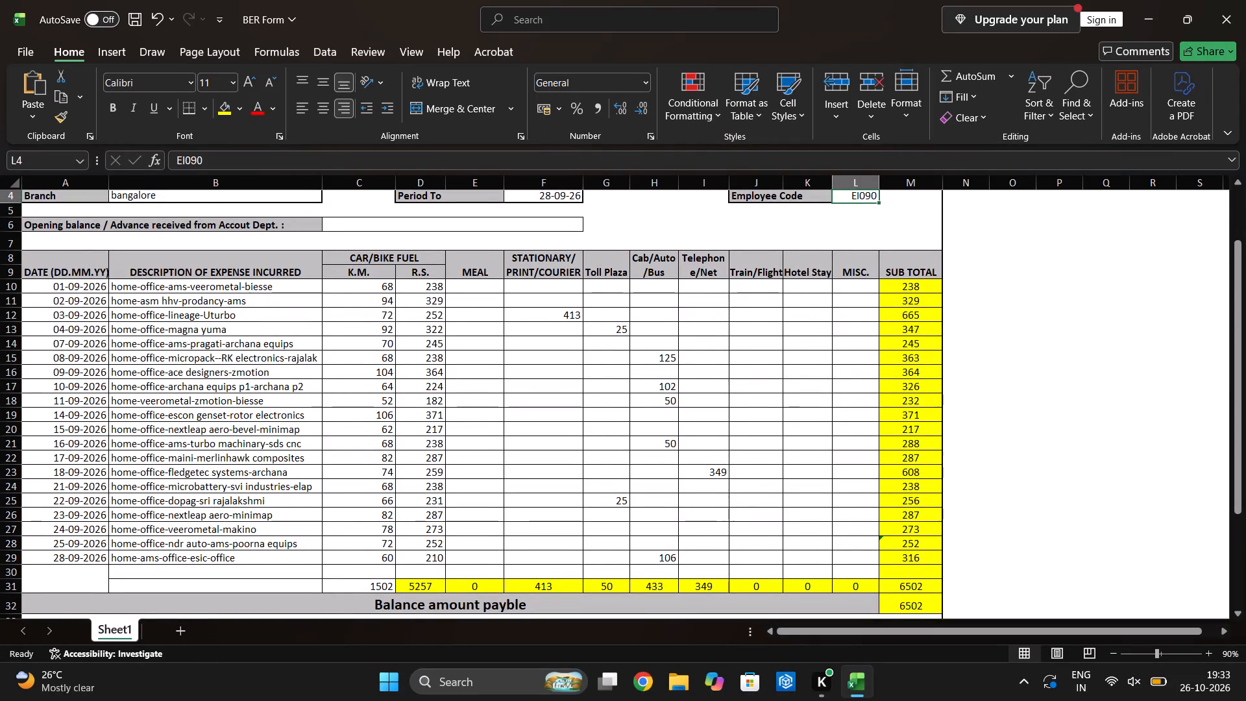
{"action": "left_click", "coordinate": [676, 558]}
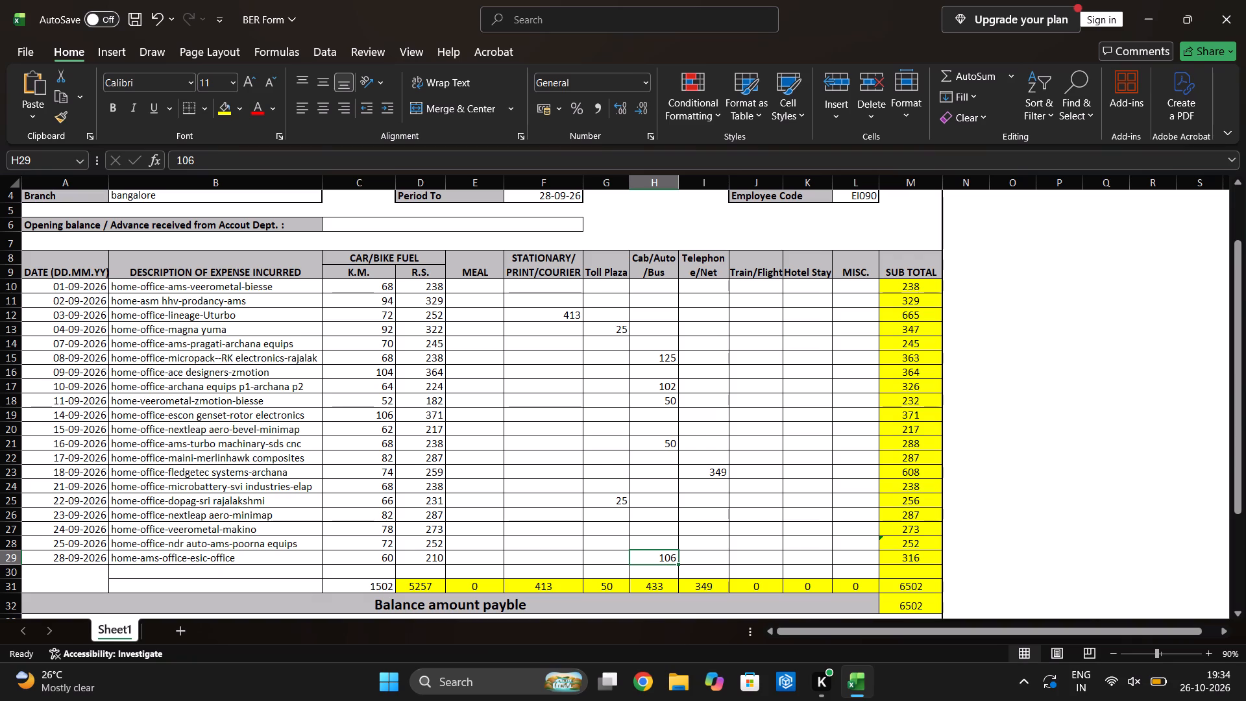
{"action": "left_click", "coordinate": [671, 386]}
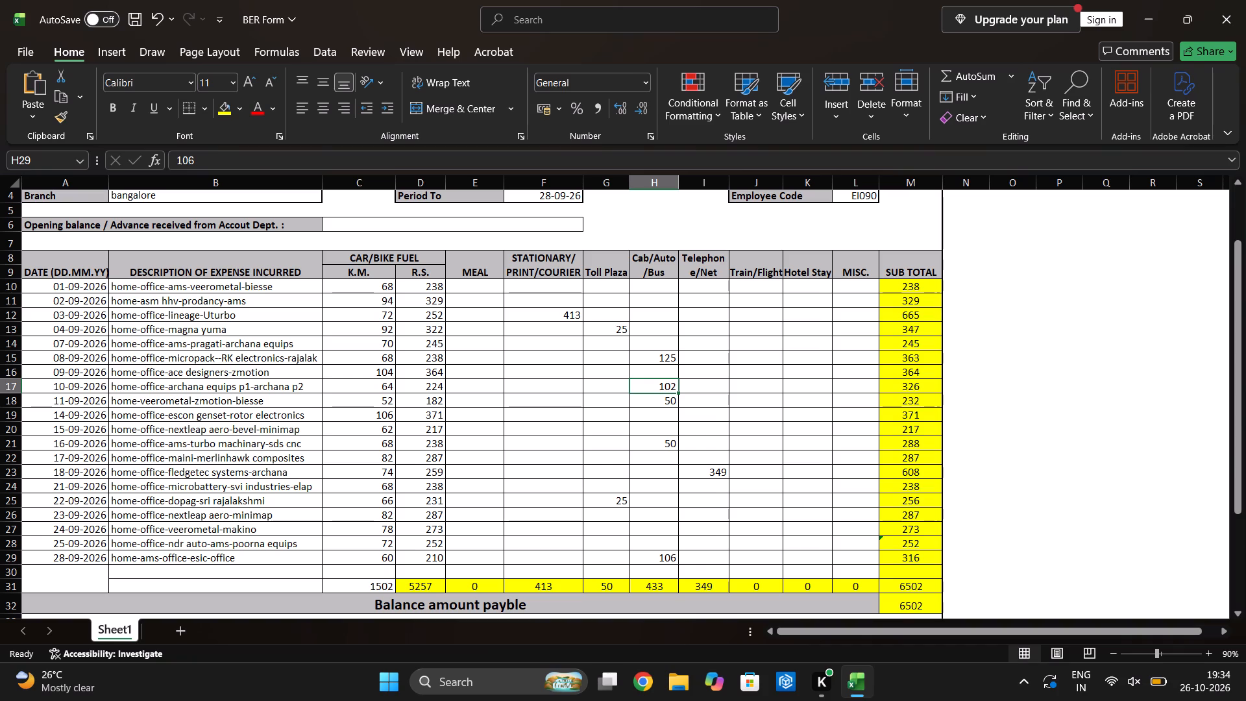
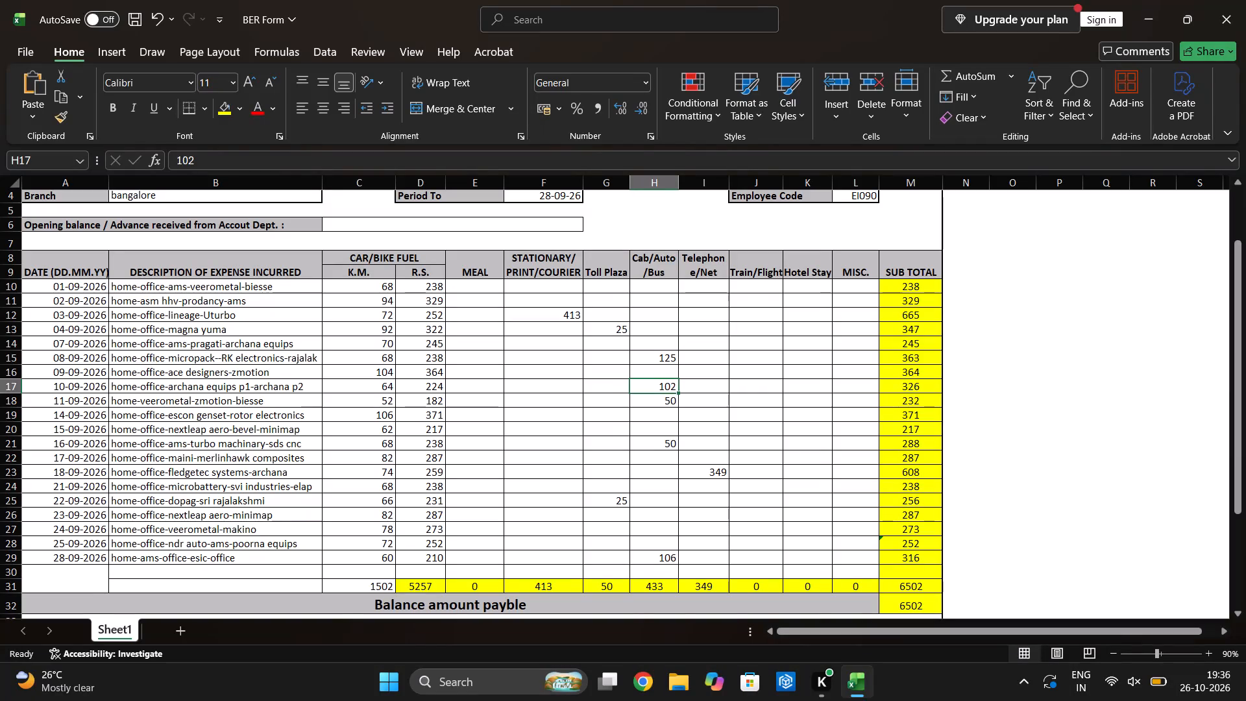
Check the Cab/Auto/Bus expense entry in the 08-09-2026 visit row.
{"action": "left_click", "coordinate": [672, 354]}
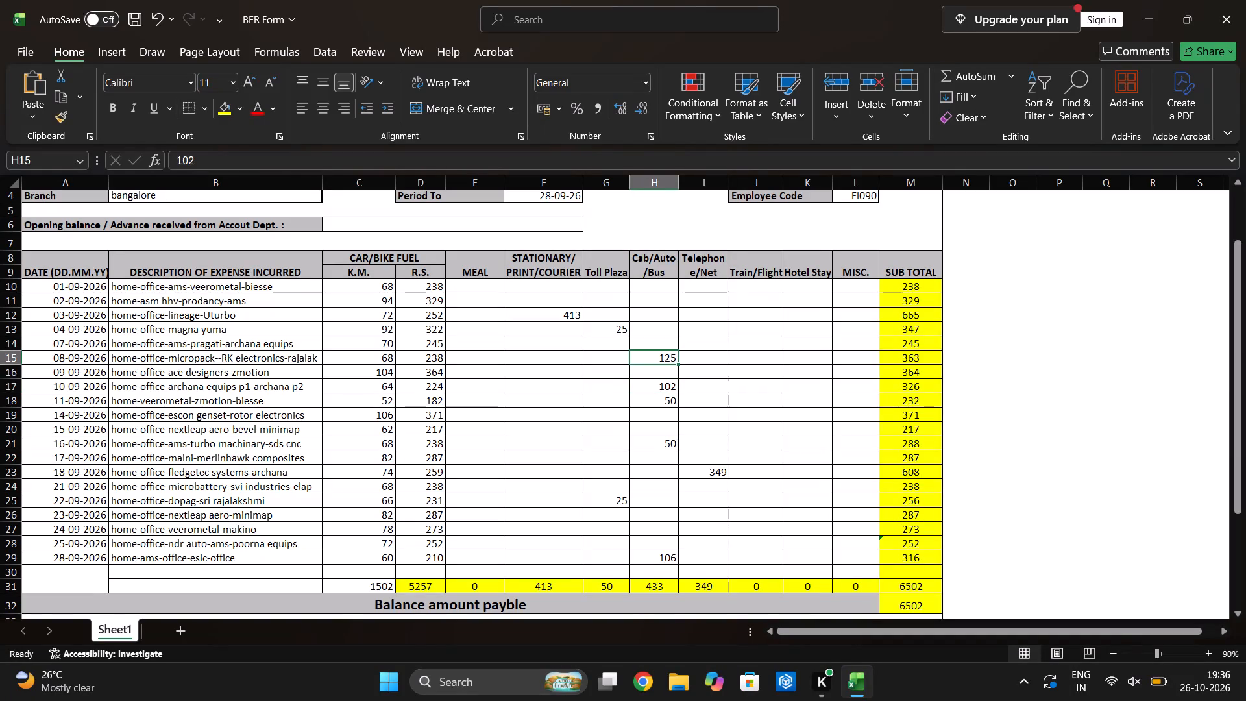
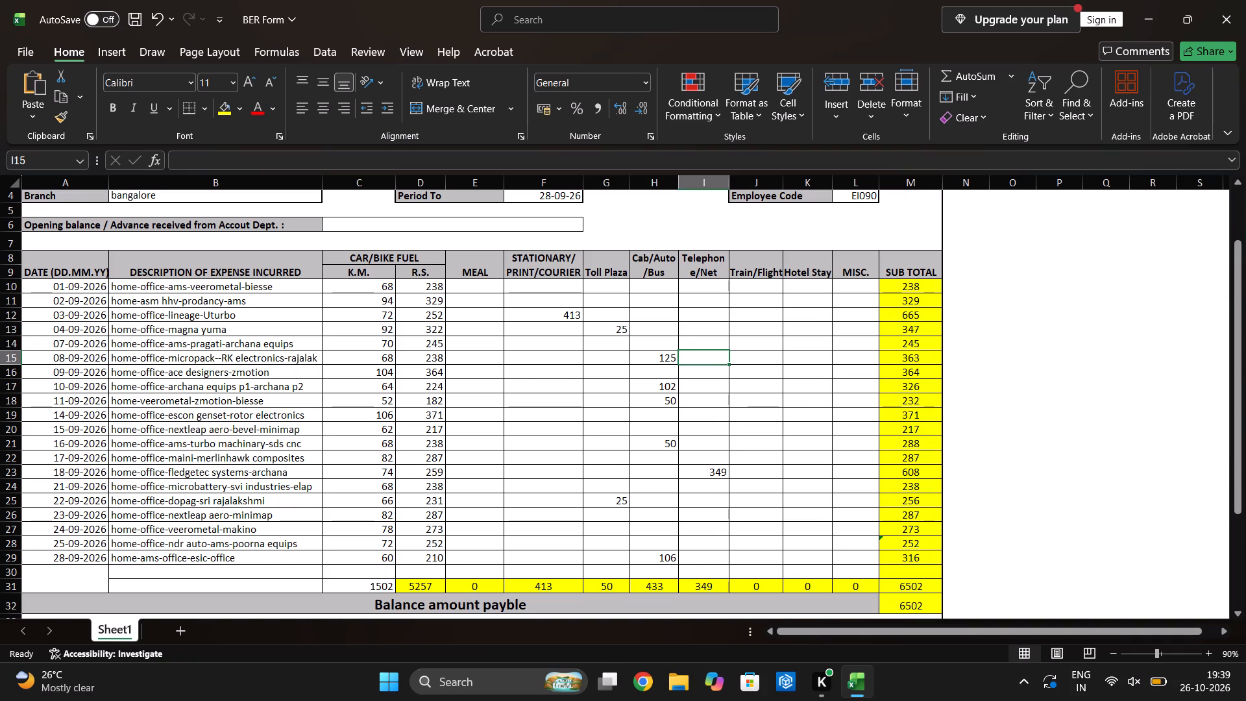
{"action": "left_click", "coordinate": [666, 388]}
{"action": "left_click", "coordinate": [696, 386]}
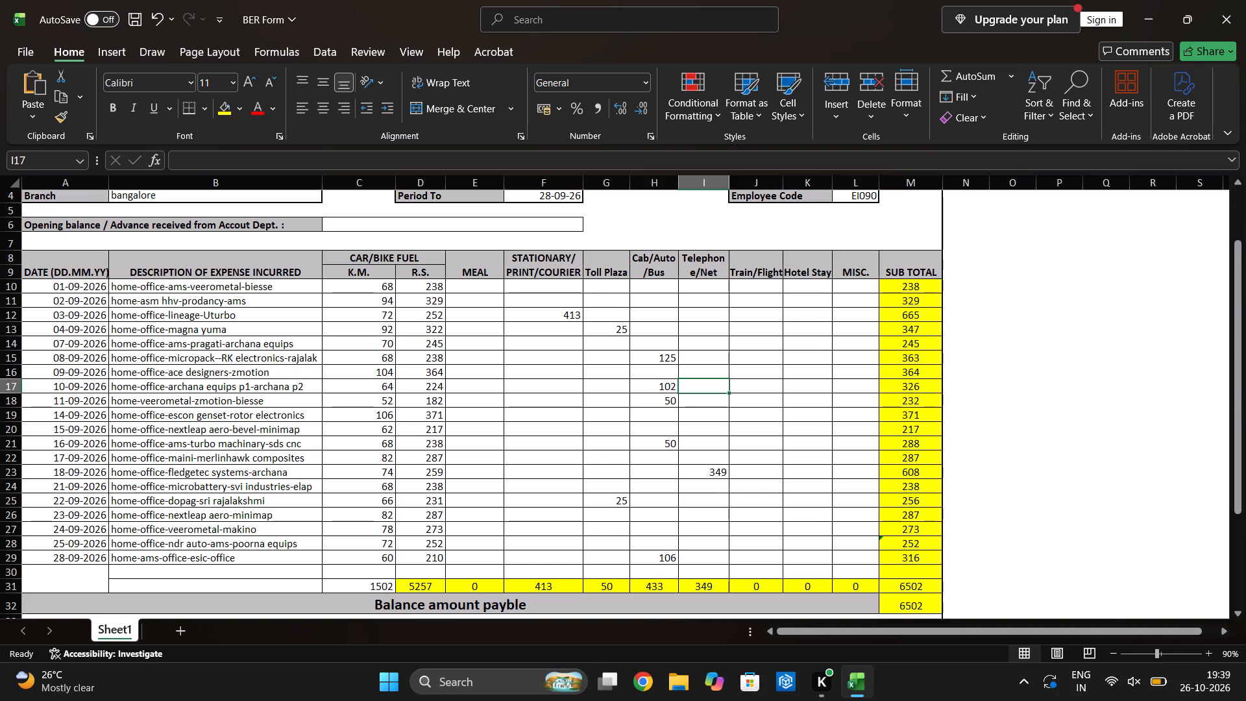
Set the Cab/Auto/Bus expense in the 28-09-2026 visit row to 126.
{"action": "left_click", "coordinate": [672, 559]}
{"action": "double_click", "coordinate": [671, 555]}
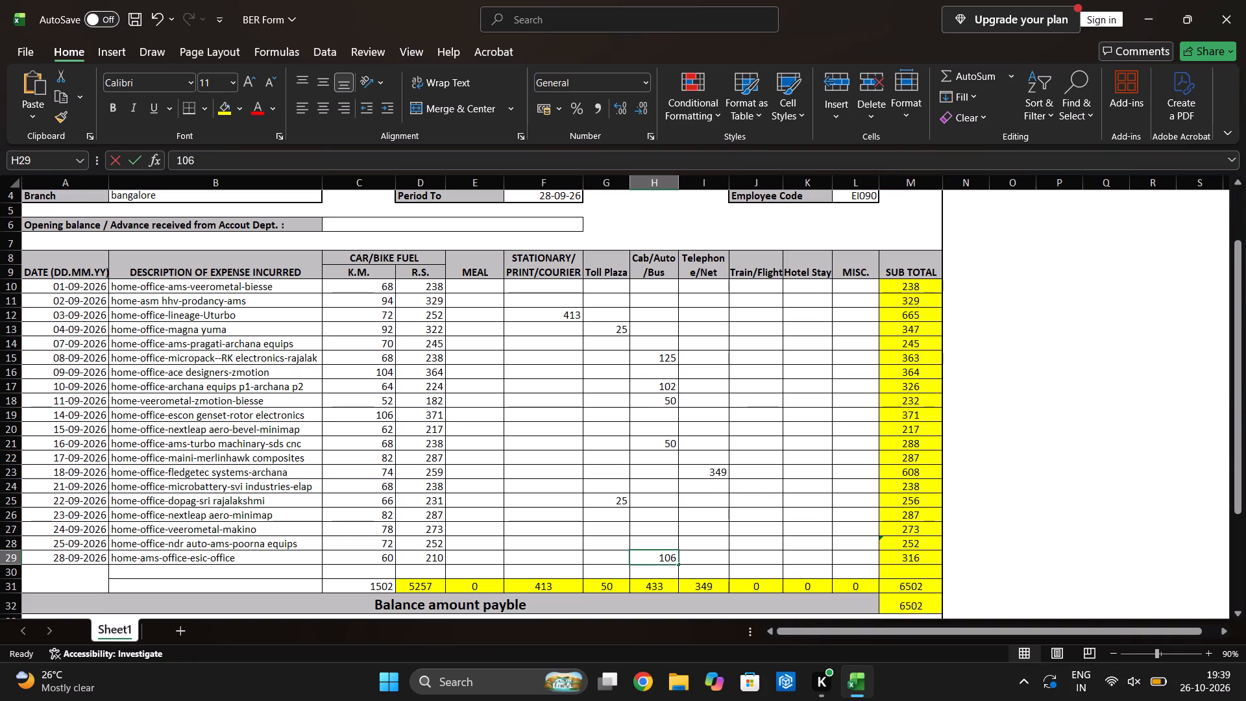
{"action": "key", "text": "BackSpace"}
{"action": "key", "text": "2"}
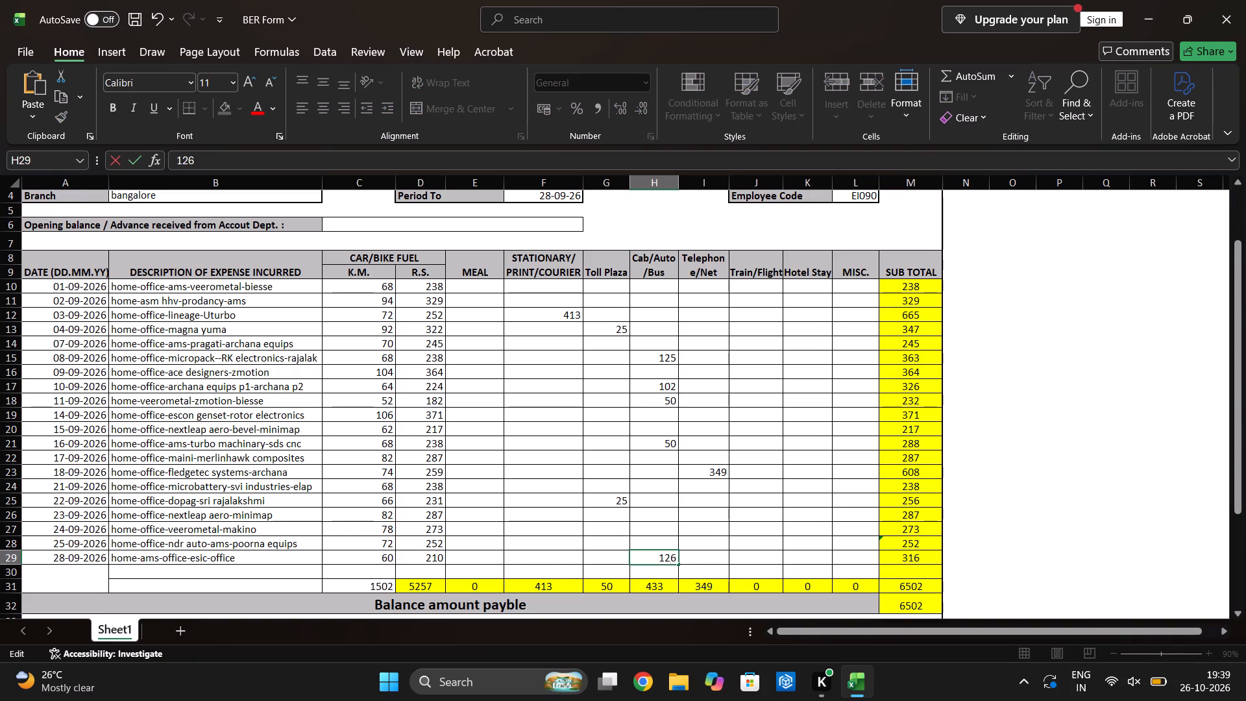
{"action": "key", "text": "Return"}
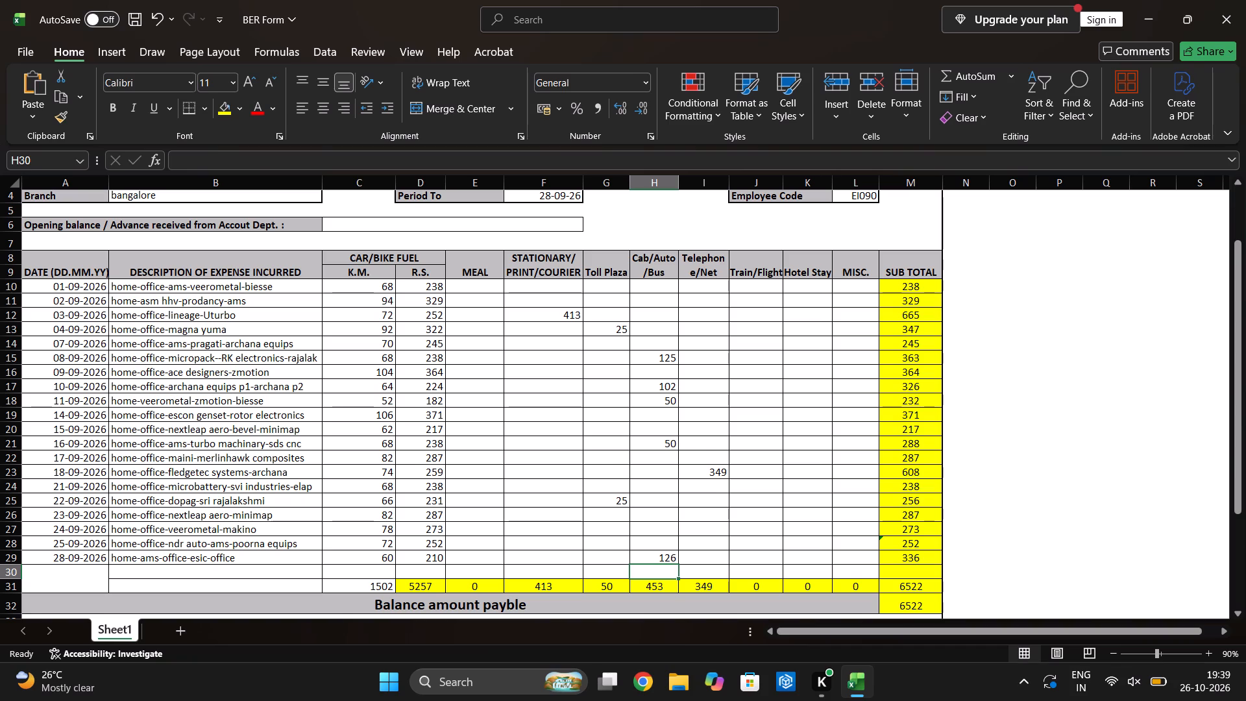
{"action": "key", "text": "Return"}
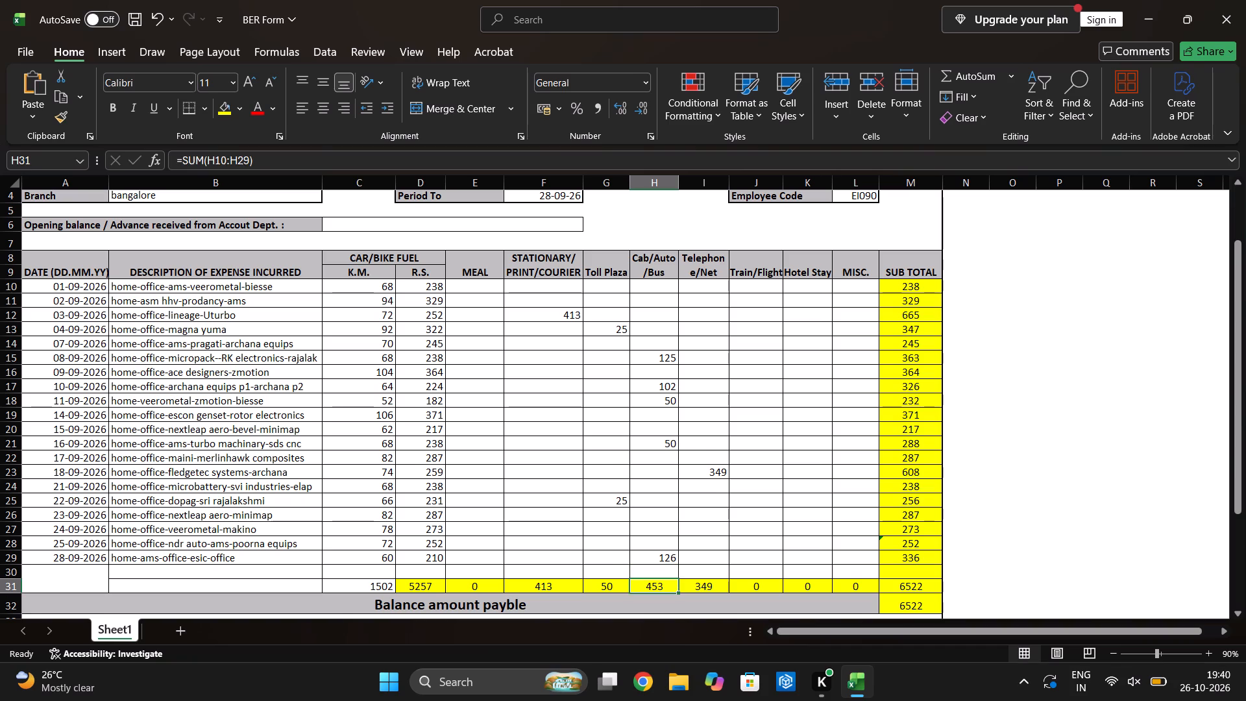
{"action": "left_click", "coordinate": [709, 355]}
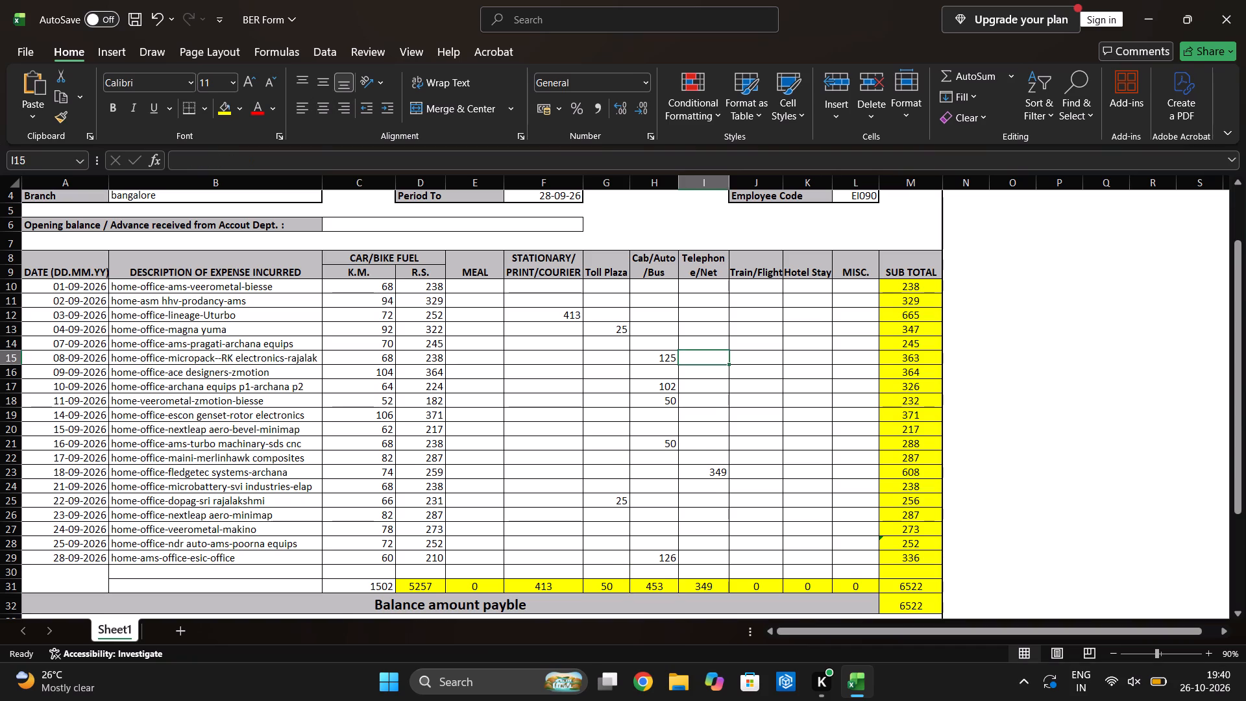
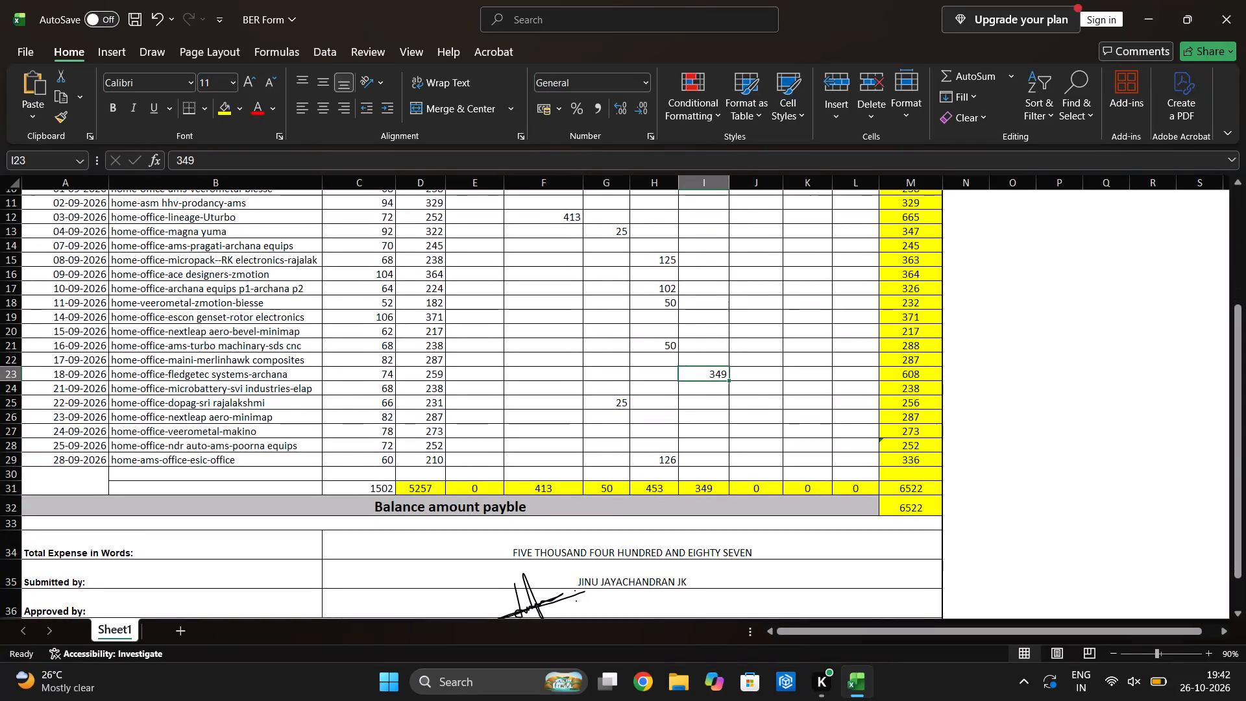
Replace the Total Expense in Words text with SIX THOUSAND FIVE HUNDRED AND TWENTY TWO.
{"action": "left_click", "coordinate": [801, 543]}
{"action": "double_click", "coordinate": [771, 547]}
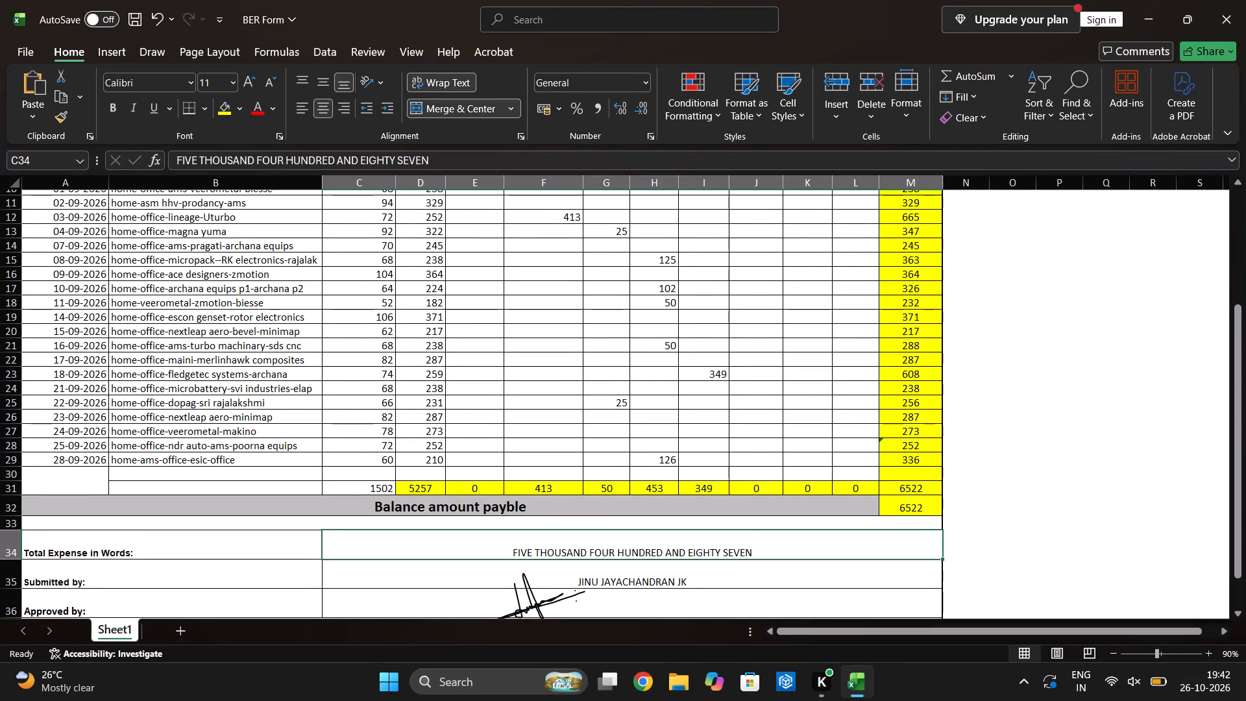
{"action": "key", "text": "BackSpace"}
{"action": "key", "text": "BackSpace"}
{"action": "key", "text": "BackSpace"}
{"action": "key", "text": "BackSpace"}
{"action": "key", "text": "BackSpace"}
{"action": "key", "text": "BackSpace"}
{"action": "key", "text": "BackSpace"}
{"action": "key", "text": "BackSpace"}
{"action": "key", "text": "BackSpace"}
{"action": "key", "text": "BackSpace"}
{"action": "key", "text": "BackSpace"}
{"action": "key", "text": "BackSpace"}
{"action": "key", "text": "BackSpace"}
{"action": "key", "text": "BackSpace"}
{"action": "key", "text": "BackSpace"}
{"action": "key", "text": "BackSpace"}
{"action": "key", "text": "BackSpace"}
{"action": "key", "text": "BackSpace"}
{"action": "key", "text": "BackSpace"}
{"action": "key", "text": "BackSpace"}
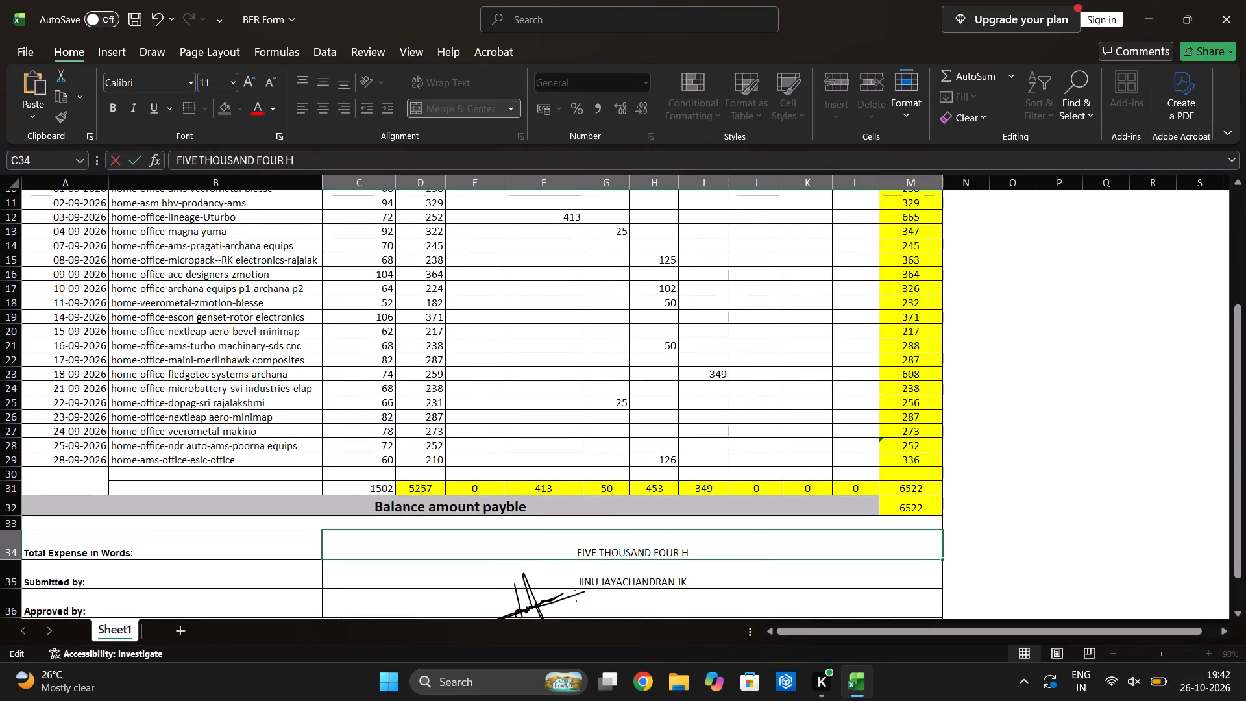
{"action": "key", "text": "BackSpace"}
{"action": "key", "text": "BackSpace"}
{"action": "key", "text": "BackSpace"}
{"action": "key", "text": "BackSpace"}
{"action": "key", "text": "BackSpace"}
{"action": "key", "text": "BackSpace"}
{"action": "key", "text": "BackSpace"}
{"action": "key", "text": "BackSpace"}
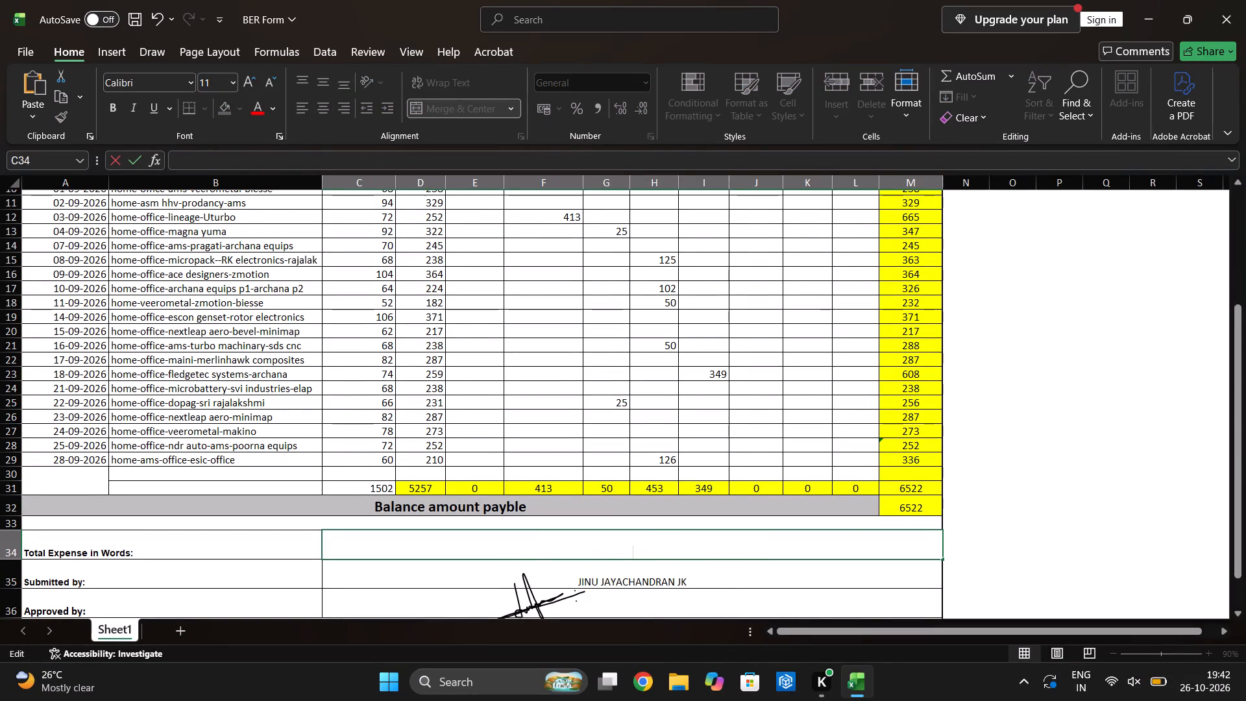
{"action": "type", "text": "SIX THOUSAND"}
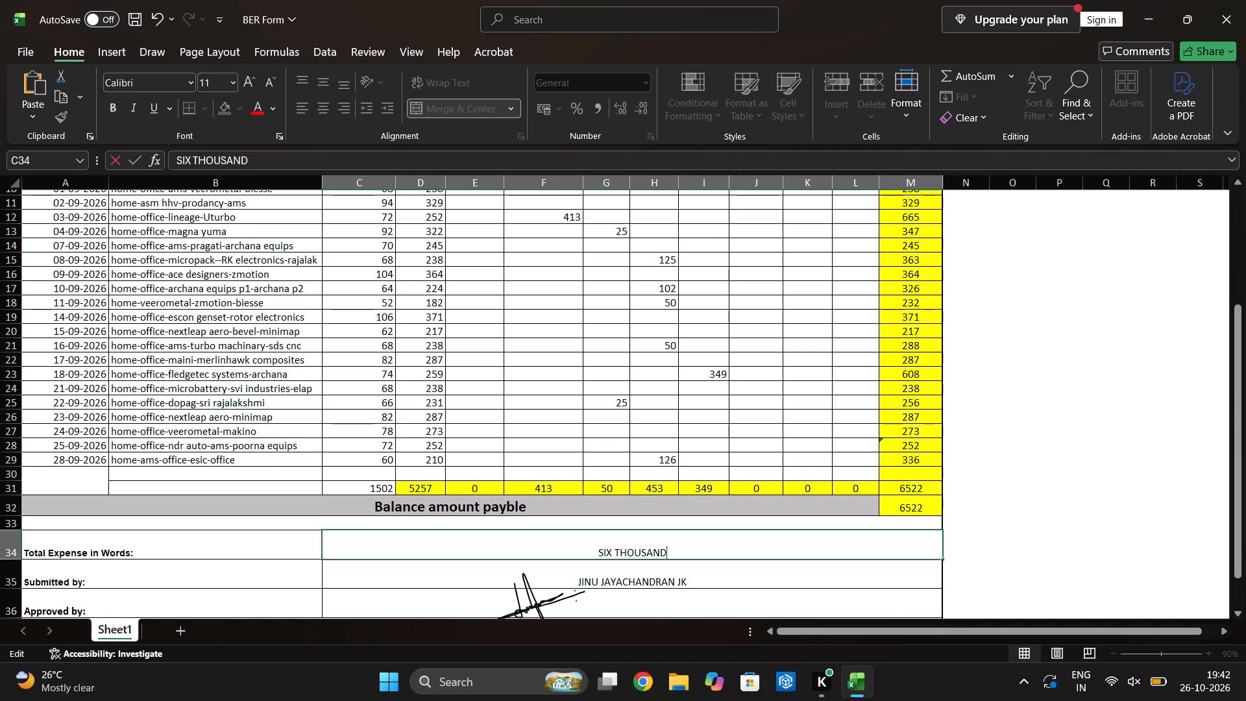
{"action": "key", "text": "space"}
{"action": "type", "text": "FIVE HUNDRED AND TWENTY TWO"}
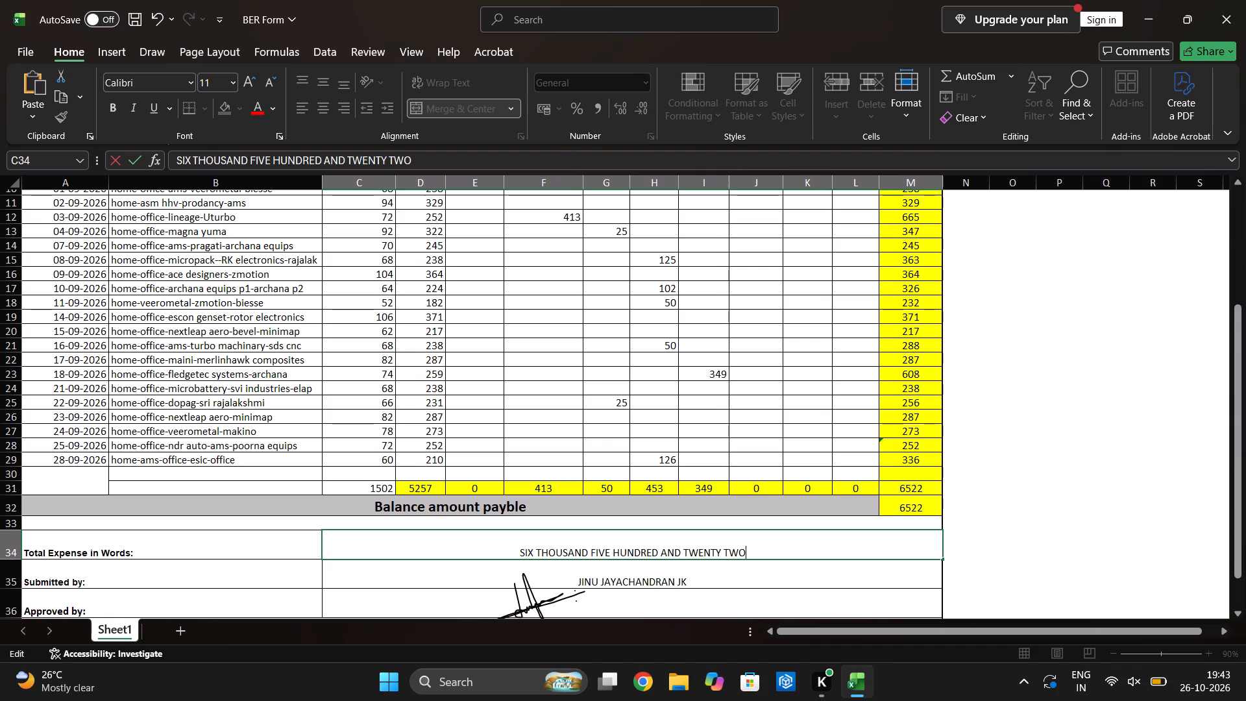
{"action": "scroll", "coordinate": [870, 547], "scroll_direction": "up", "scroll_amount": 2}
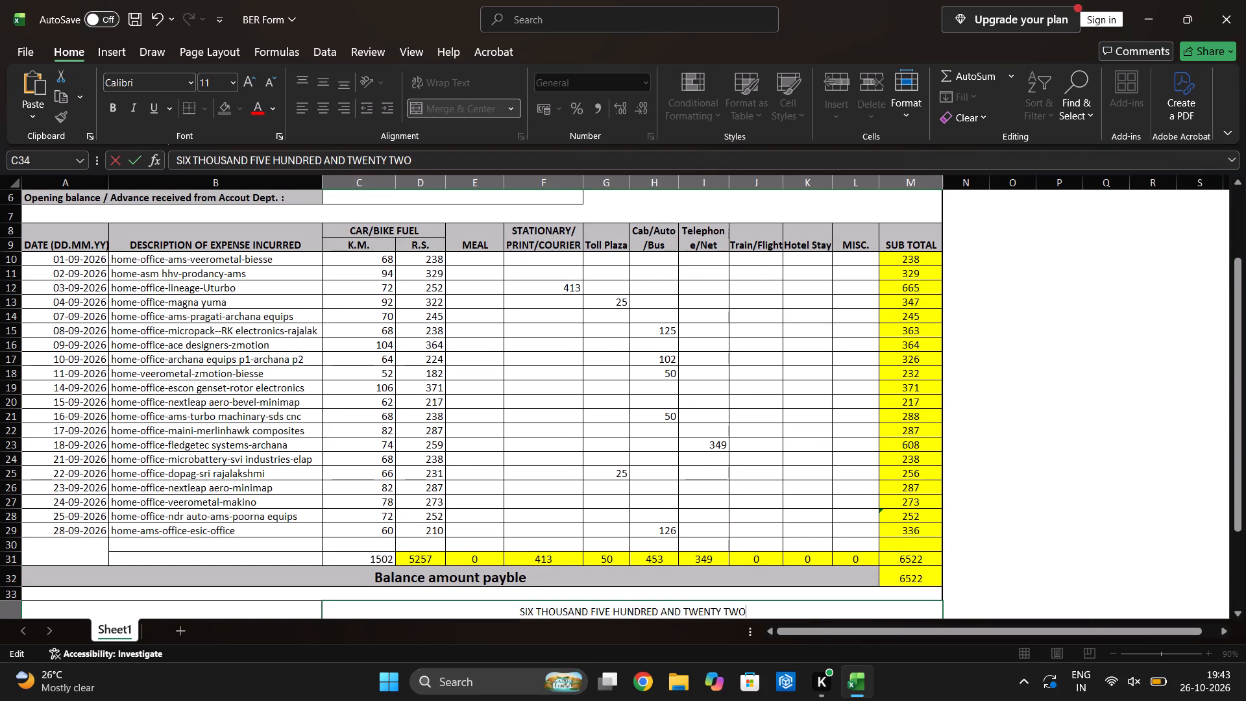
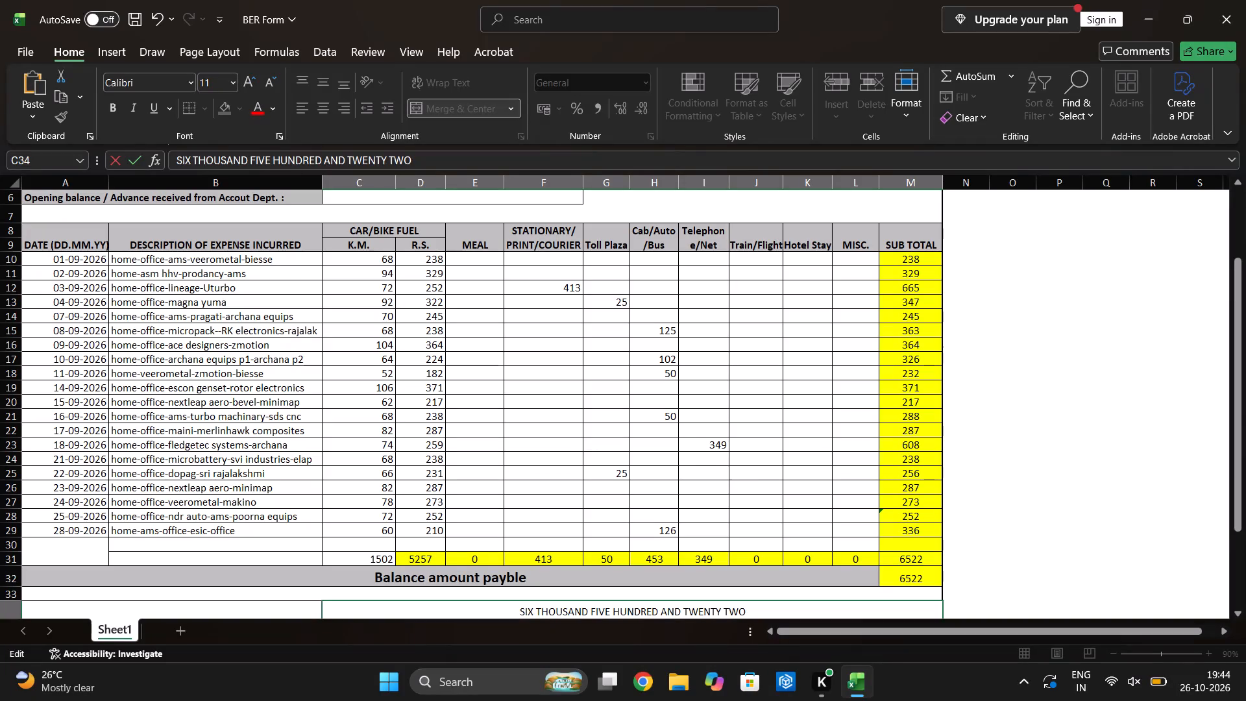
Set the Cab/Auto/Bus amount for the 28-09-2026 visit to 125.
{"action": "double_click", "coordinate": [675, 533]}
{"action": "key", "text": "BackSpace"}
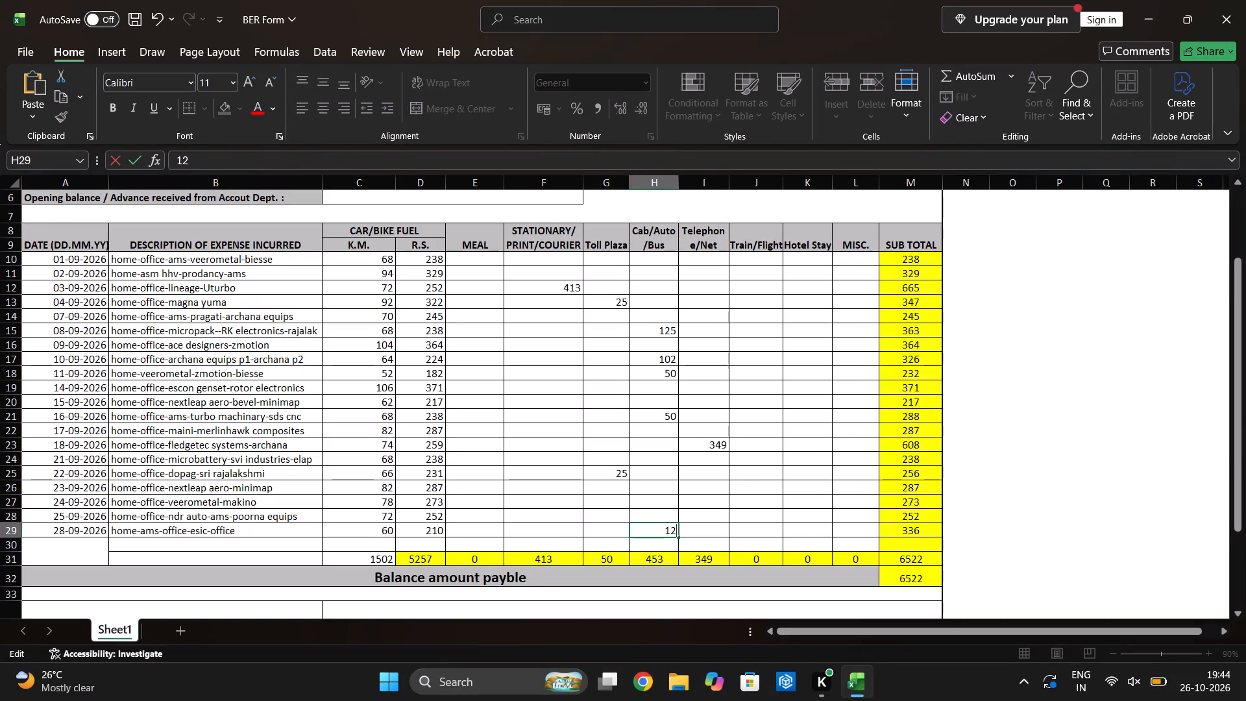
{"action": "key", "text": "5"}
{"action": "key", "text": "Return"}
Change the Total Expense in Words text to SIX THOUSAND FIVE HUNDRED AND TWENTY ONE.
{"action": "scroll", "coordinate": [675, 533], "scroll_direction": "down", "scroll_amount": 1}
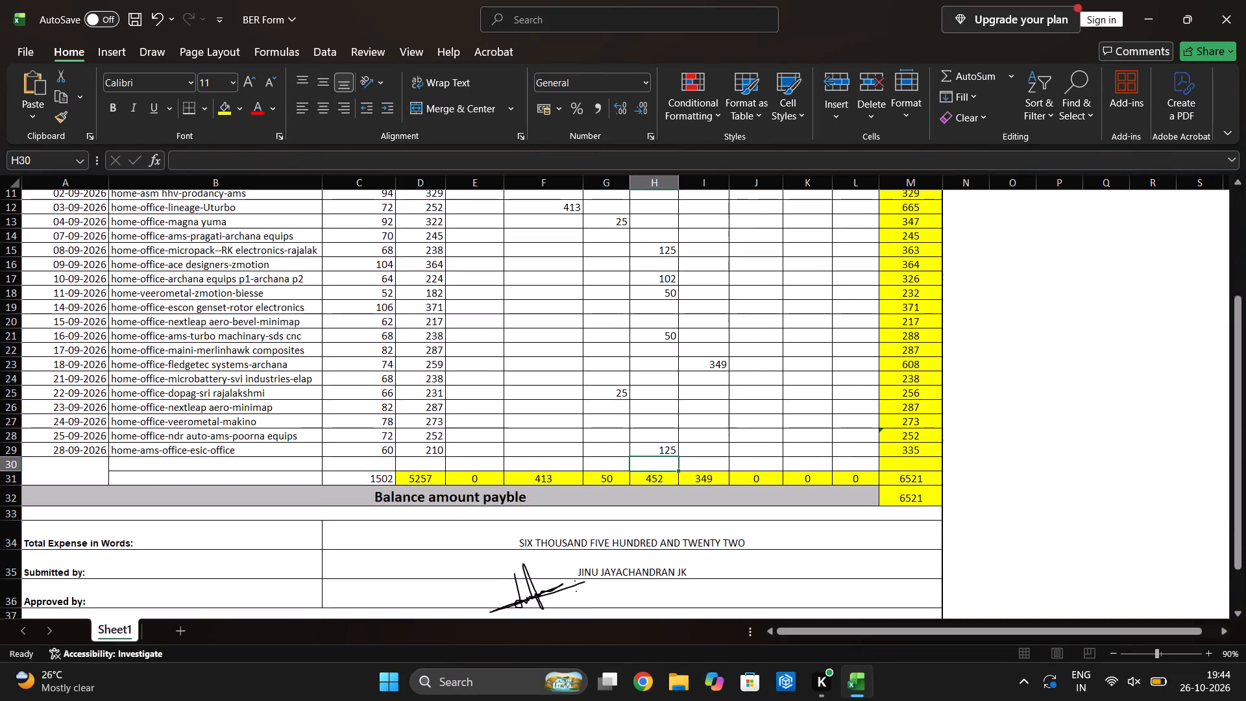
{"action": "double_click", "coordinate": [748, 543]}
{"action": "key", "text": "BackSpace"}
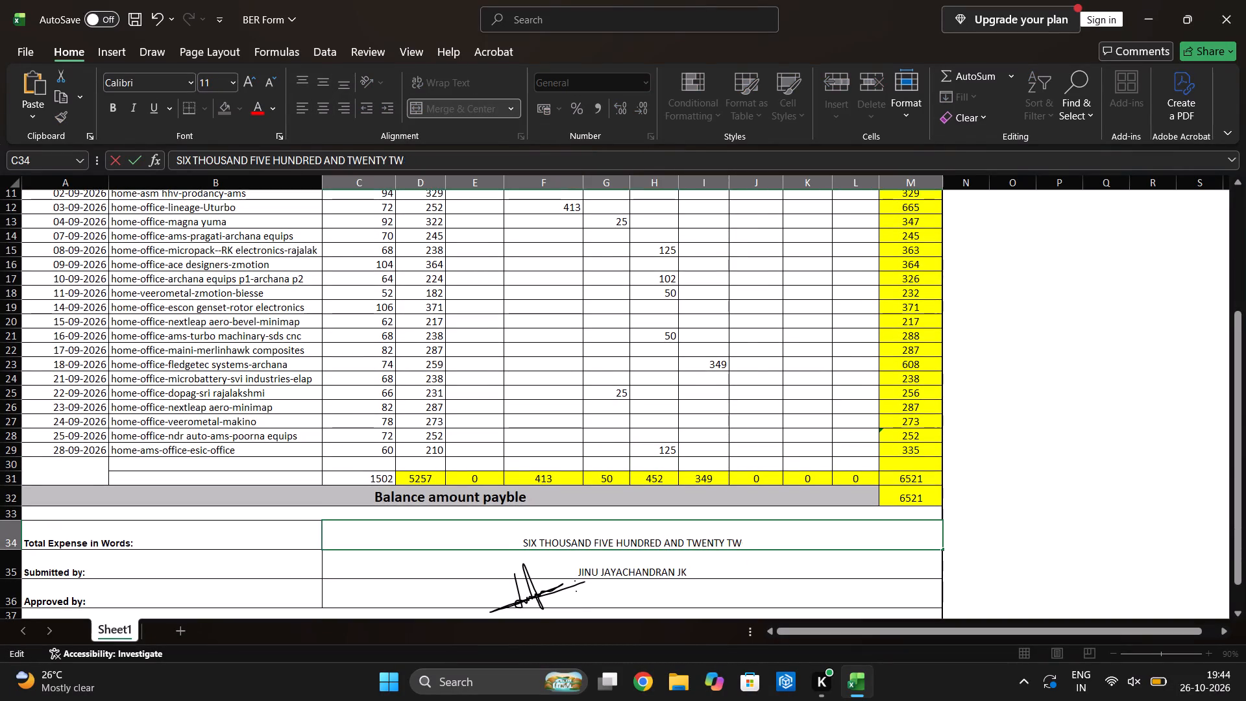
{"action": "key", "text": "BackSpace"}
{"action": "key", "text": "BackSpace"}
{"action": "type", "text": "ONE"}
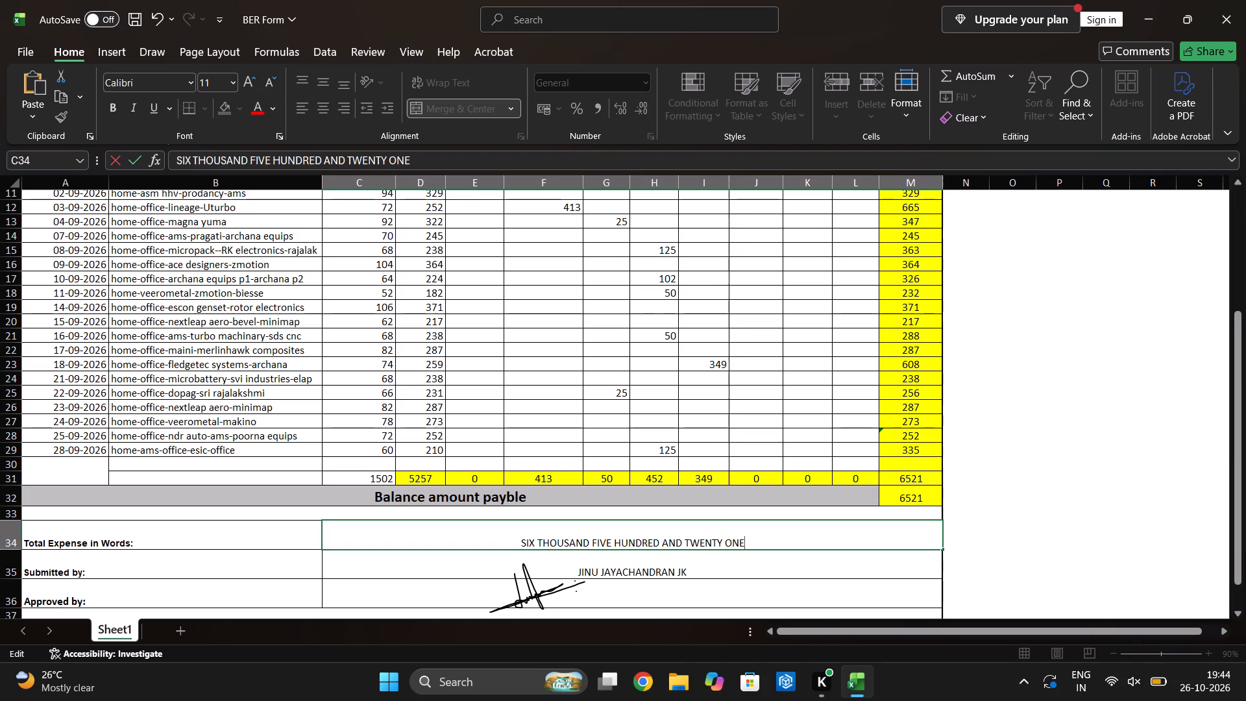
{"action": "key", "text": "Return"}
Review the report's header dates, expense rows and totals, including the fuel amount for 25-09-2026.
{"action": "scroll", "coordinate": [764, 386], "scroll_direction": "up", "scroll_amount": 1}
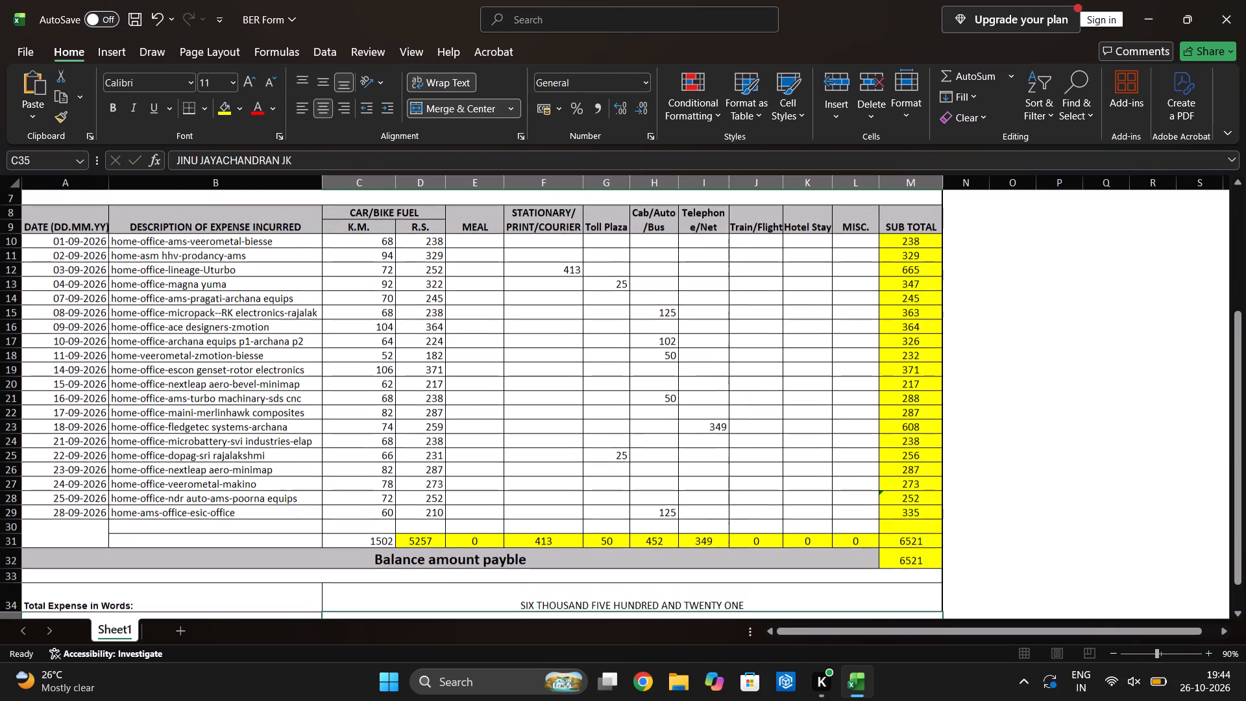
{"action": "left_click", "coordinate": [764, 386]}
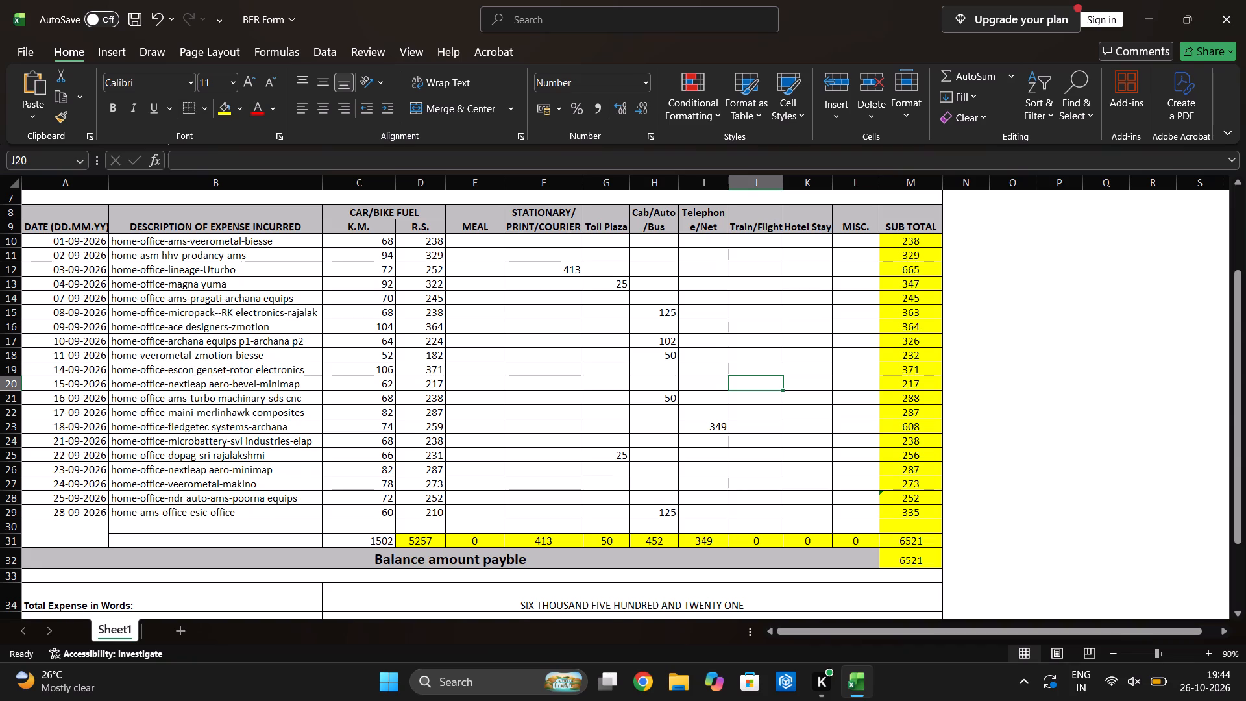
{"action": "scroll", "coordinate": [613, 464], "scroll_direction": "up", "scroll_amount": 1}
{"action": "scroll", "coordinate": [613, 464], "scroll_direction": "right", "scroll_amount": 3}
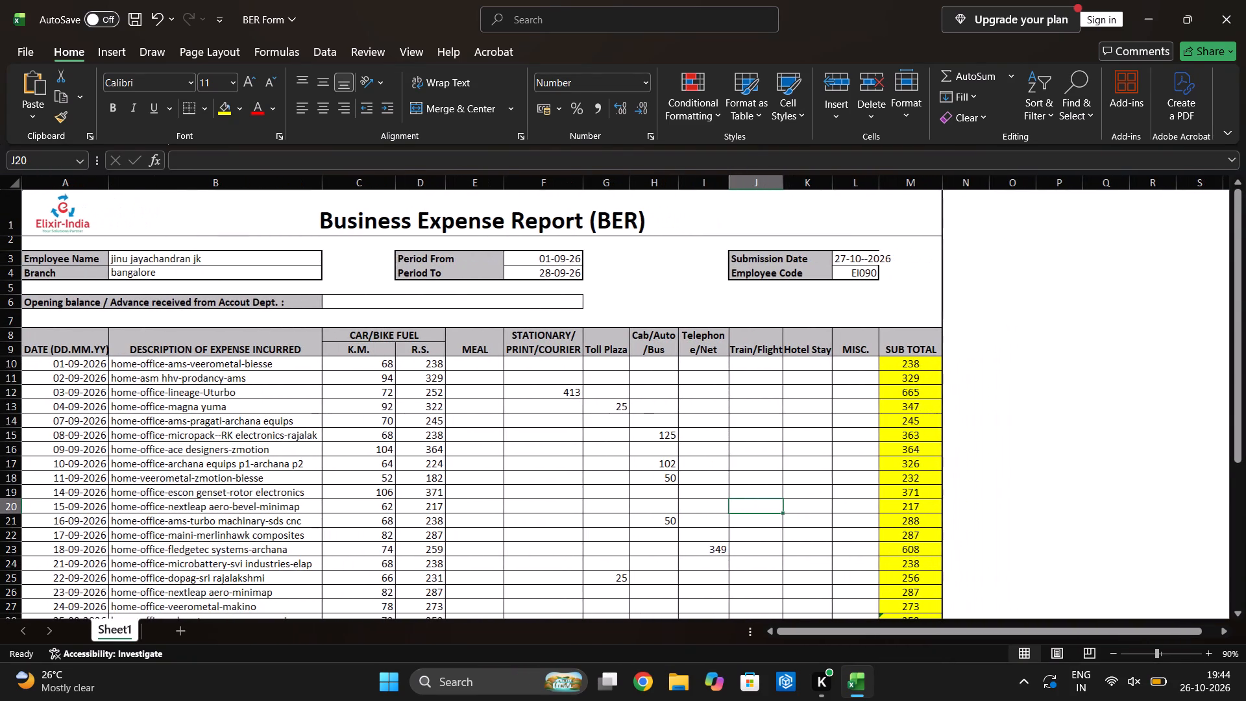
{"action": "scroll", "coordinate": [424, 451], "scroll_direction": "down", "scroll_amount": 2}
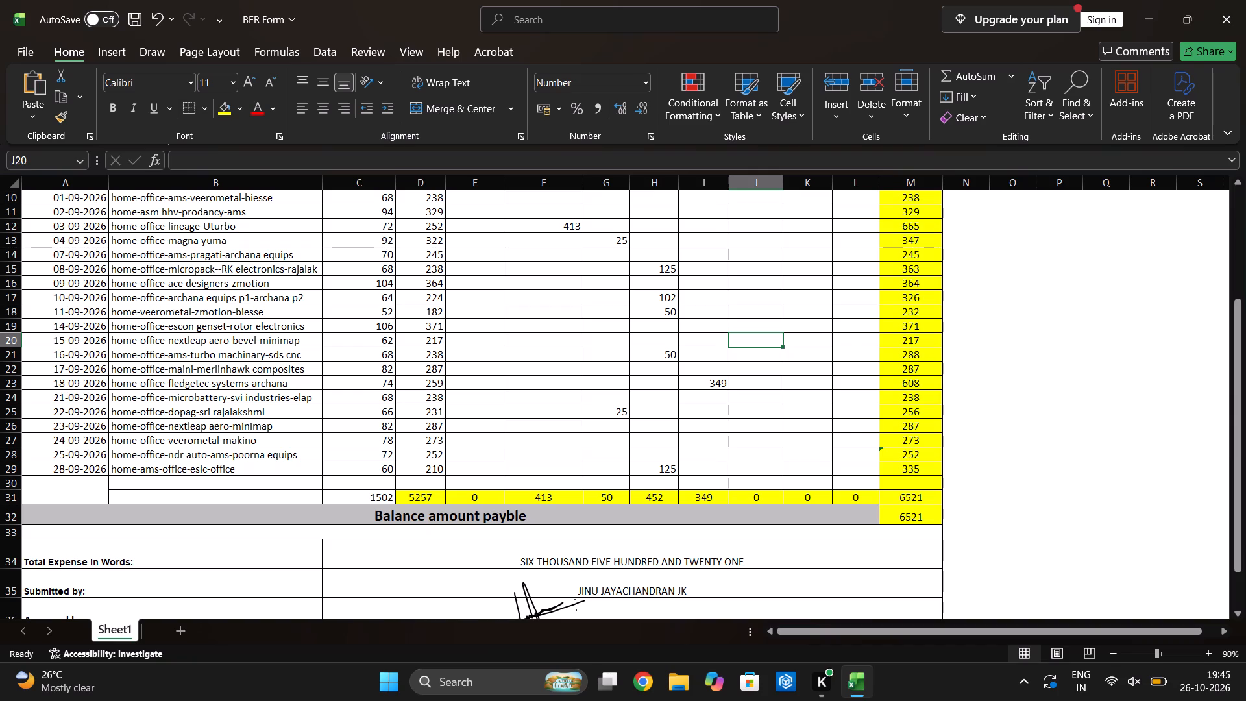
{"action": "left_click", "coordinate": [424, 451]}
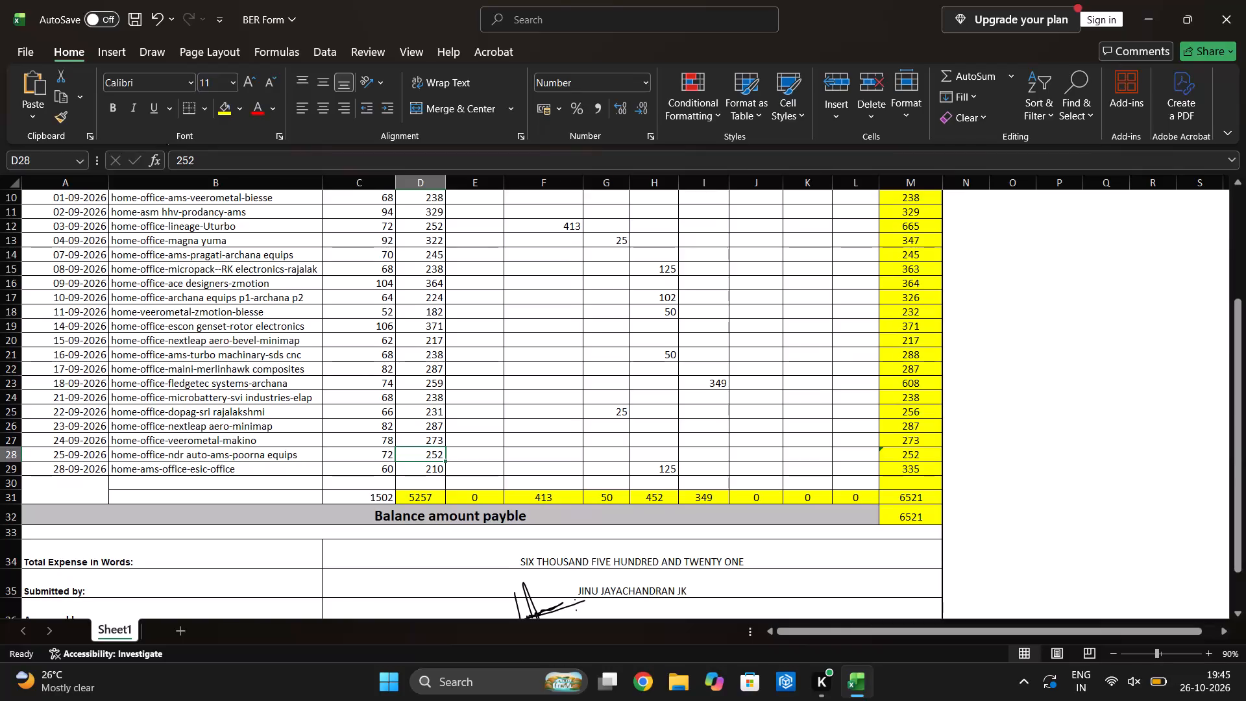
{"action": "left_click", "coordinate": [424, 451]}
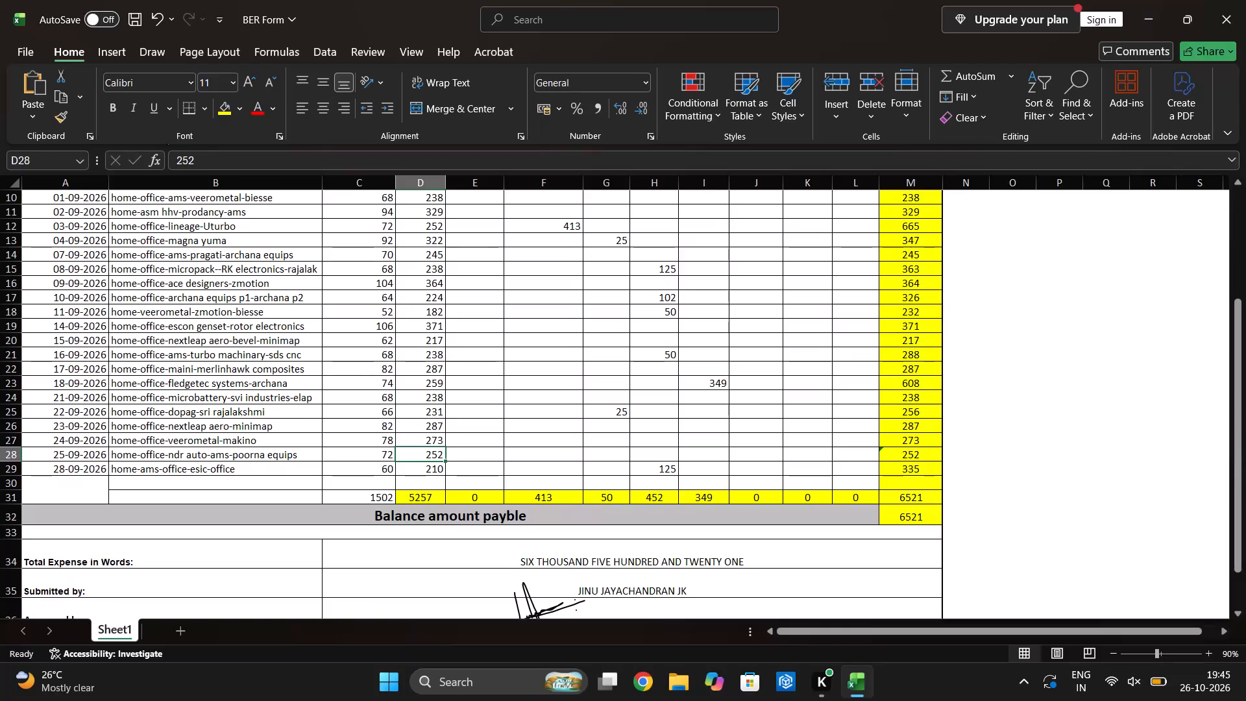
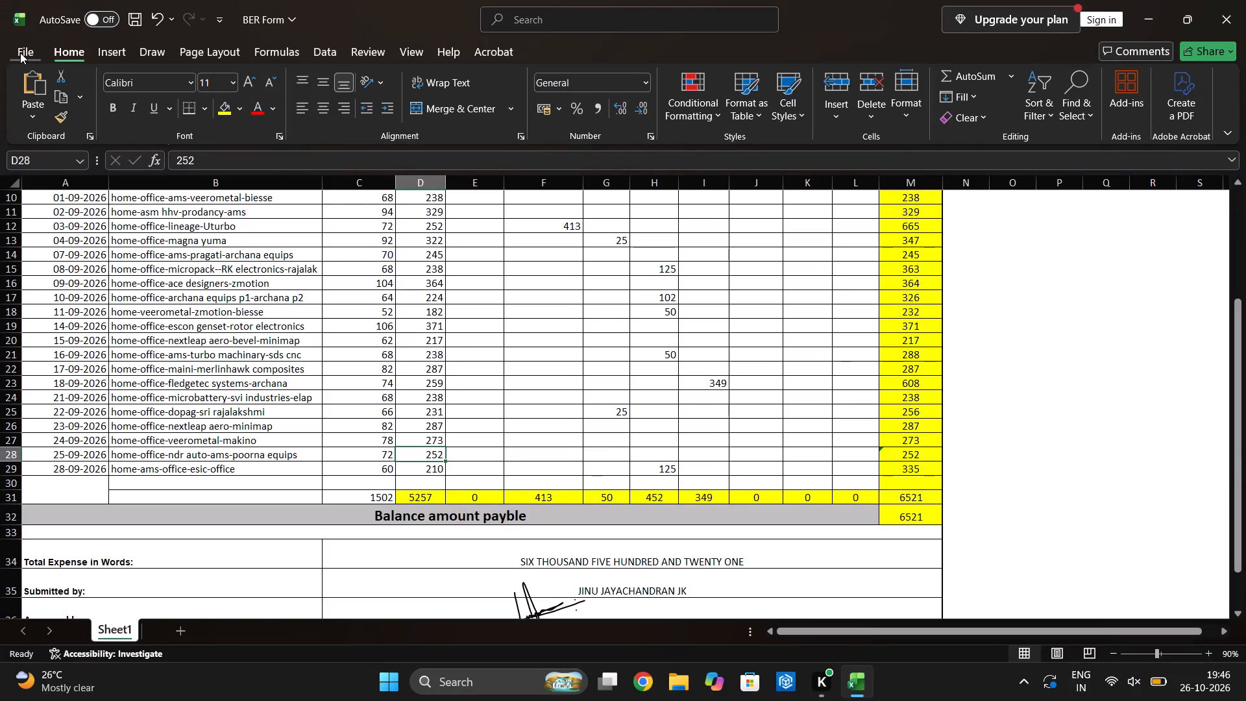
Save the changes to the BER Form workbook under its existing name.
{"action": "left_click", "coordinate": [20, 53]}
{"action": "left_click", "coordinate": [70, 265]}
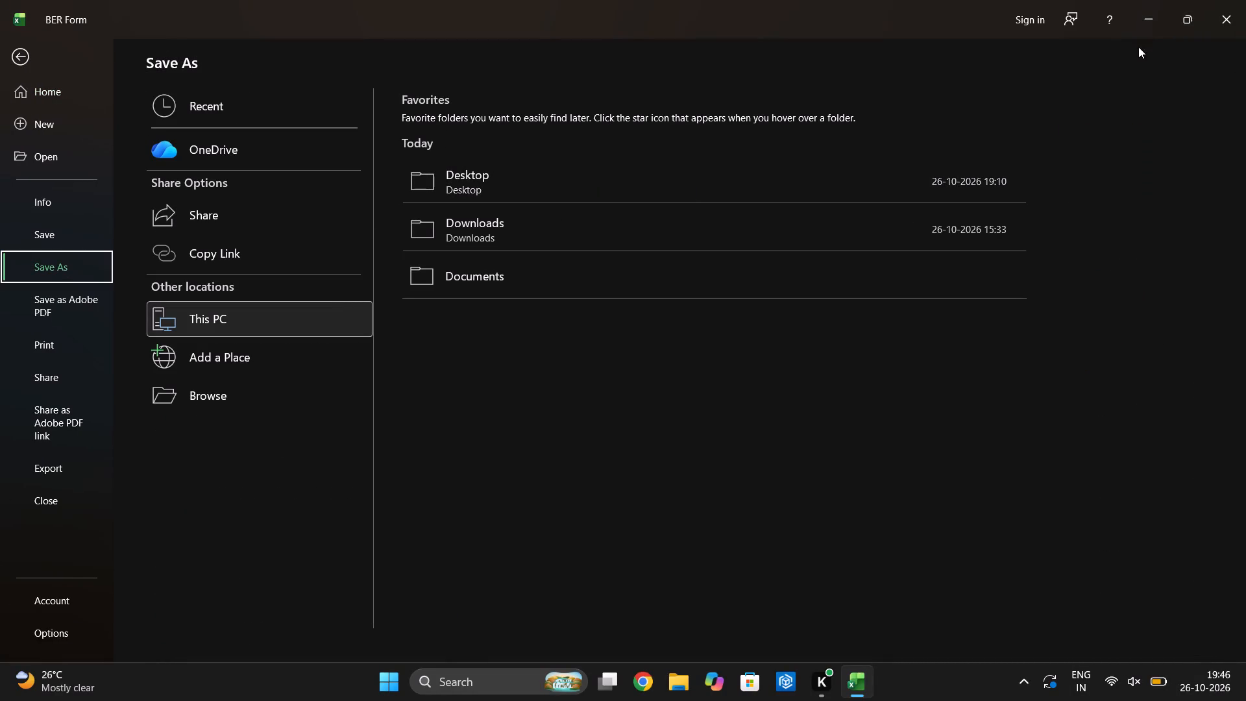
{"action": "left_click", "coordinate": [23, 56]}
{"action": "left_click", "coordinate": [132, 19]}
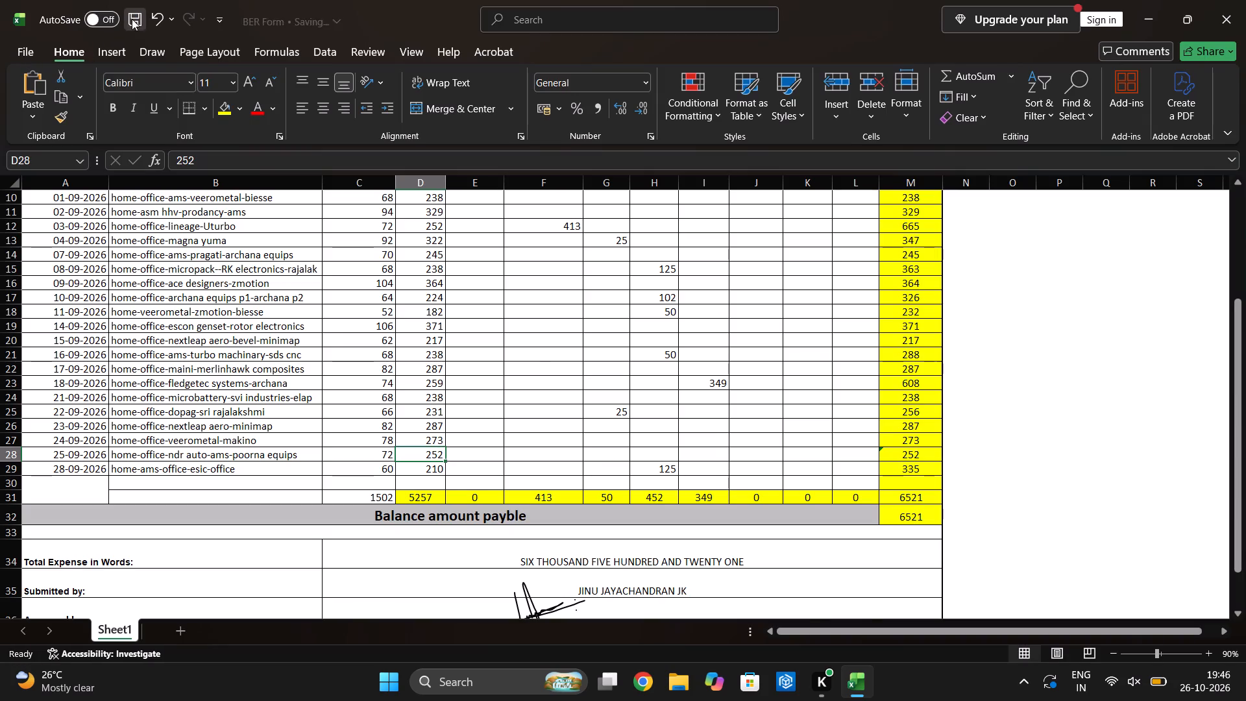
Save a PDF copy of the expense report to the Desktop, named BER Form SEP.
{"action": "left_click", "coordinate": [26, 49]}
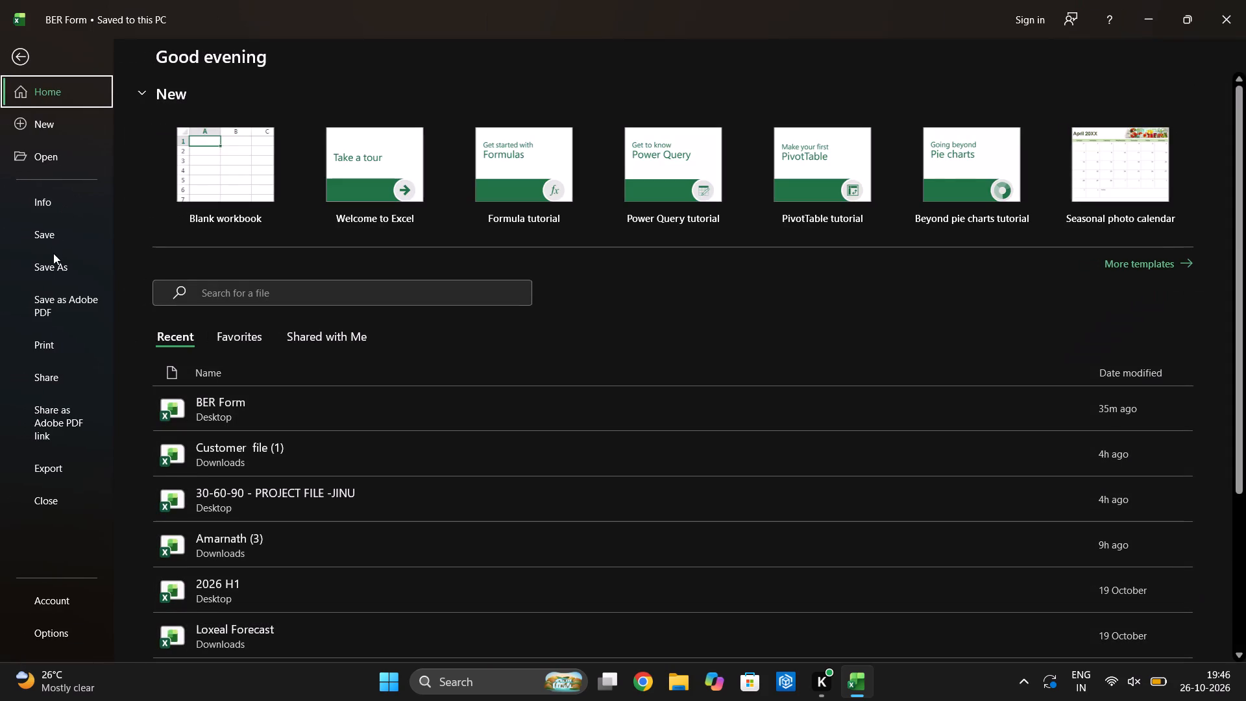
{"action": "left_click", "coordinate": [53, 264]}
{"action": "left_click", "coordinate": [492, 186]}
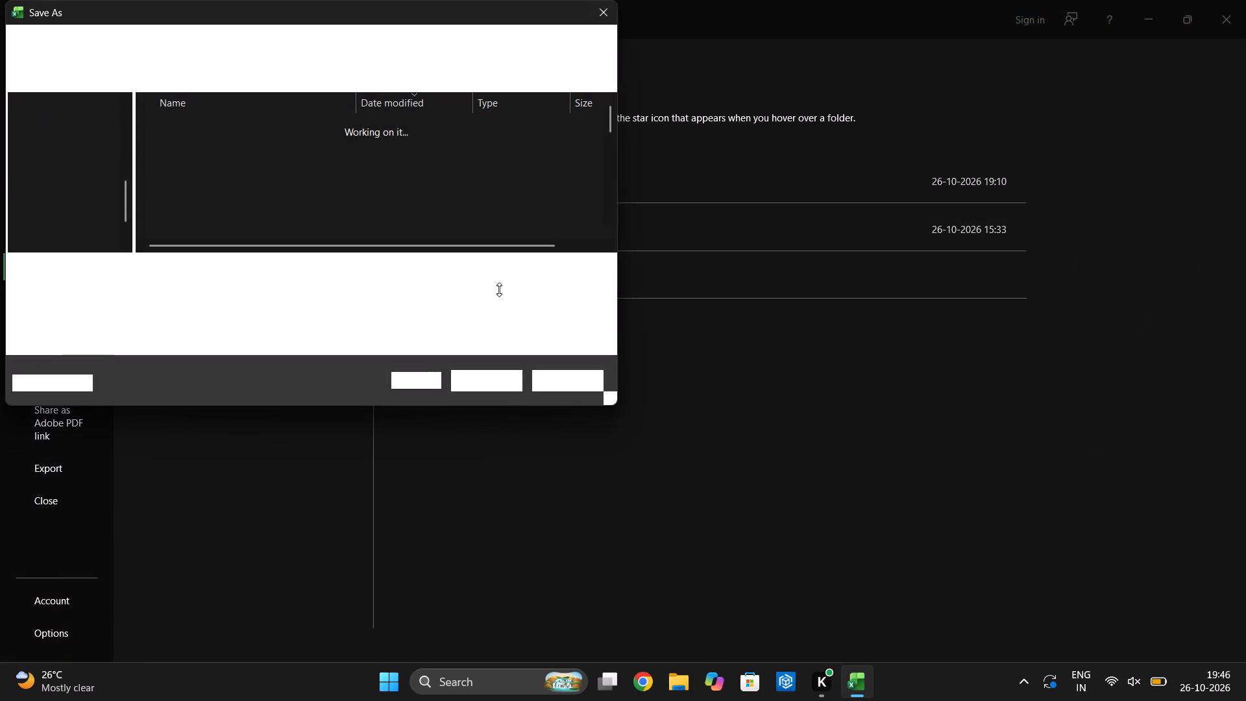
{"action": "scroll", "coordinate": [58, 204], "scroll_direction": "up", "scroll_amount": 2}
{"action": "left_click", "coordinate": [67, 189]}
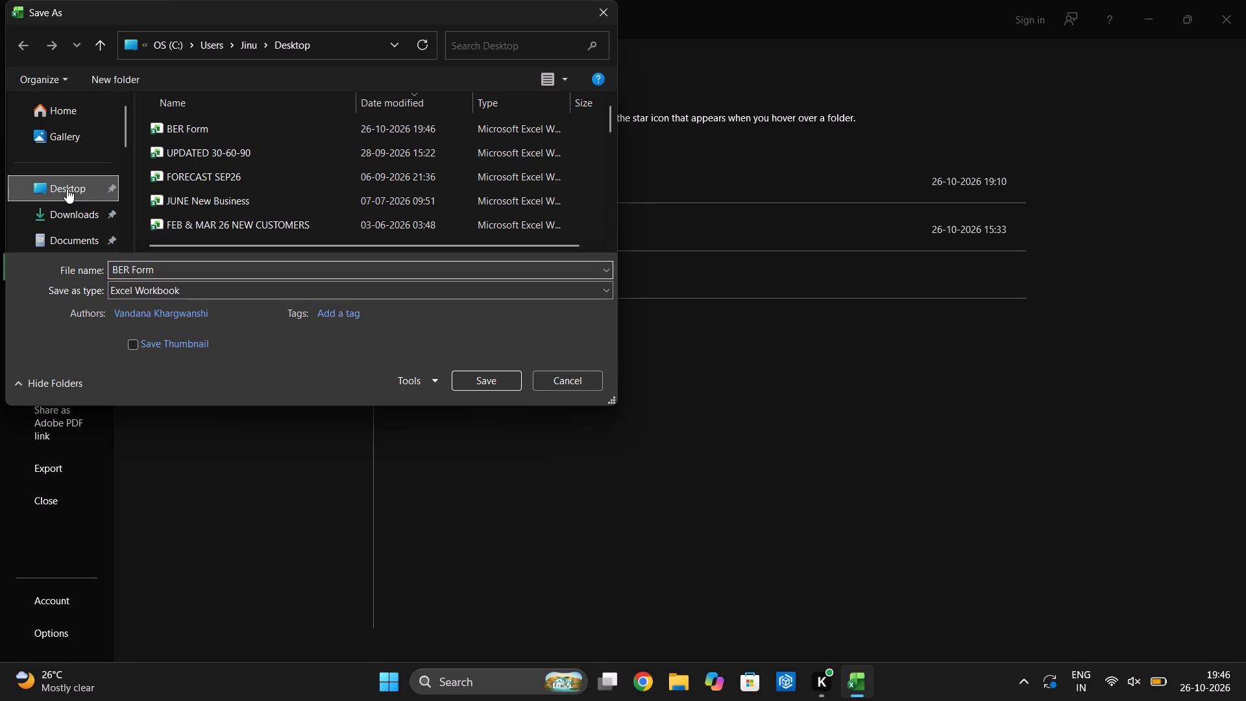
{"action": "left_click", "coordinate": [167, 268]}
{"action": "left_click", "coordinate": [167, 268]}
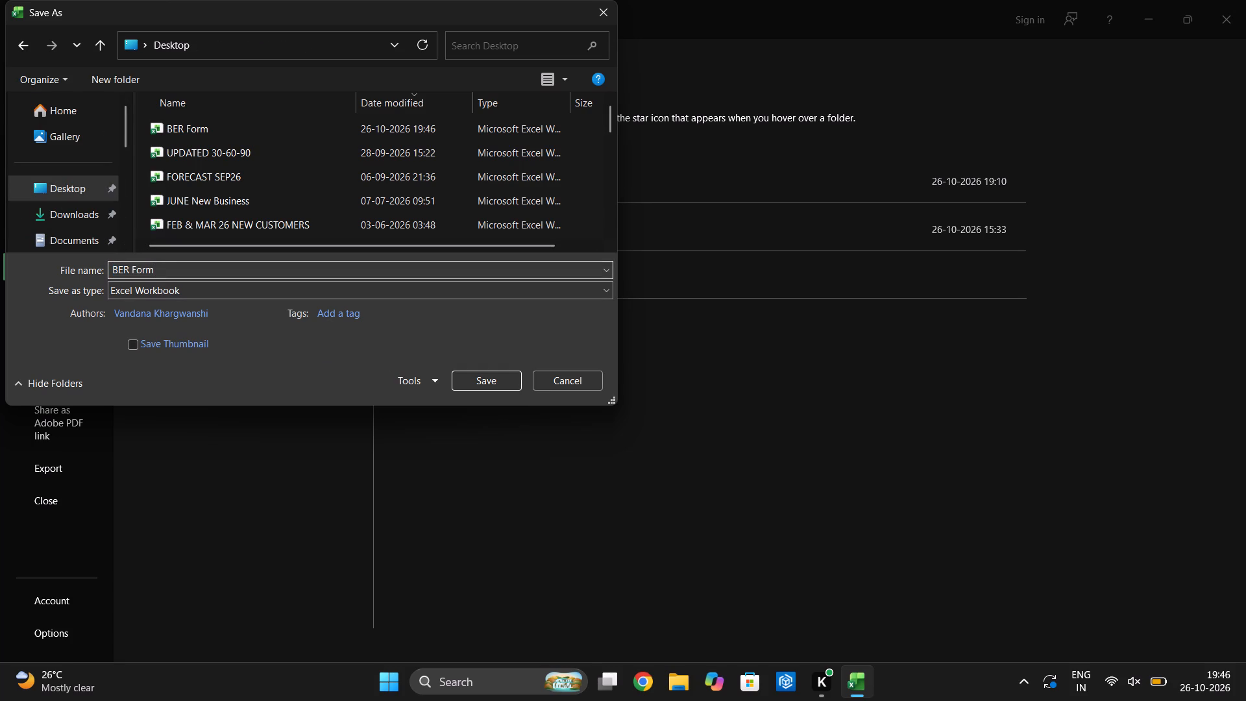
{"action": "key", "text": "space"}
{"action": "type", "text": "SEP"}
{"action": "left_click", "coordinate": [197, 291]}
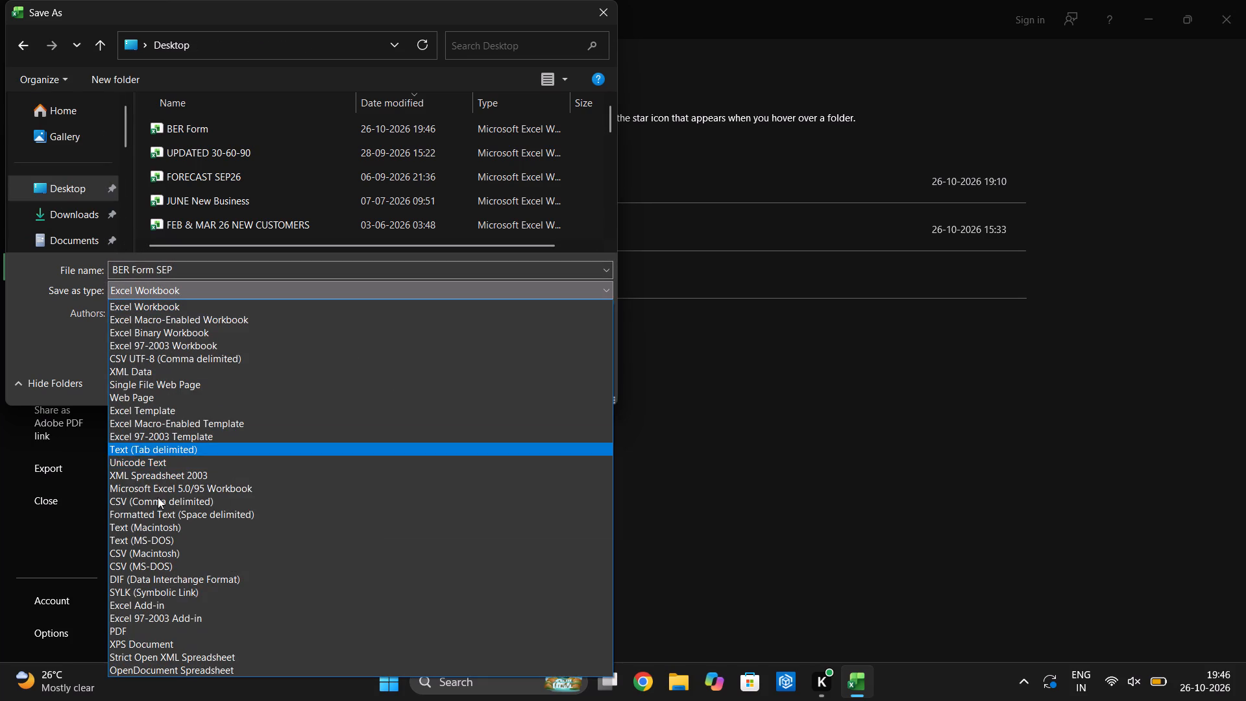
{"action": "left_click", "coordinate": [128, 629]}
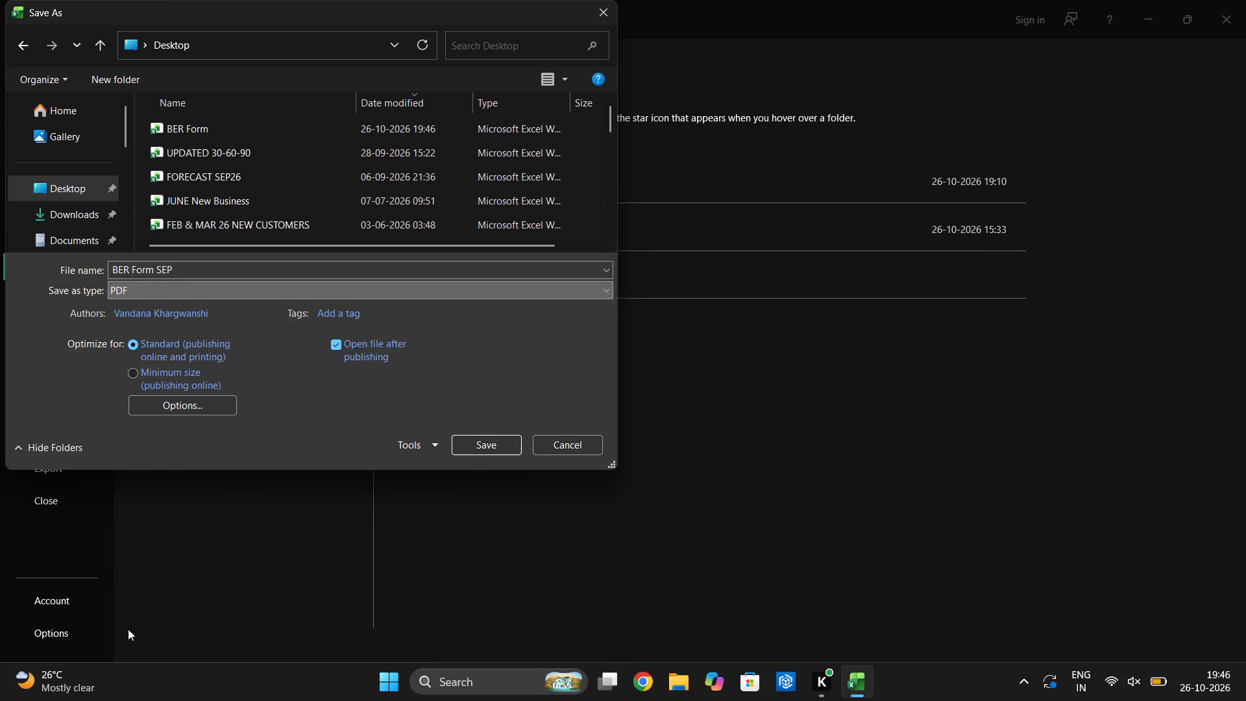
{"action": "left_click", "coordinate": [496, 449]}
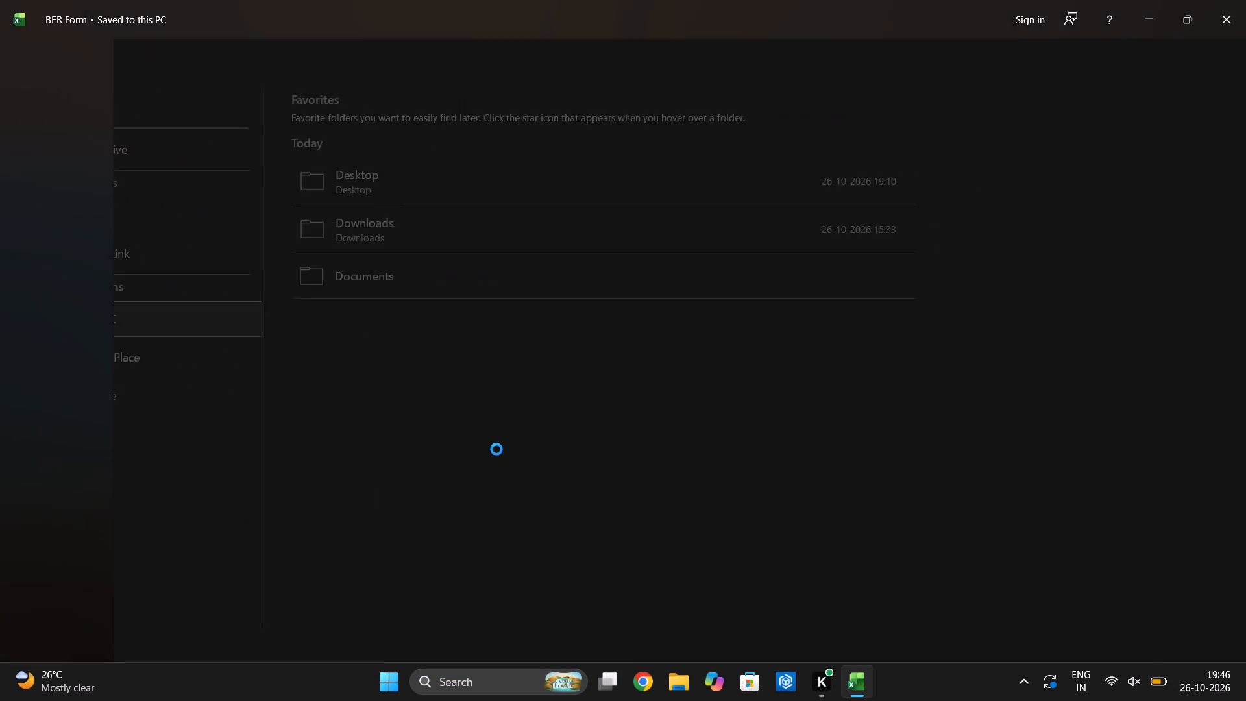